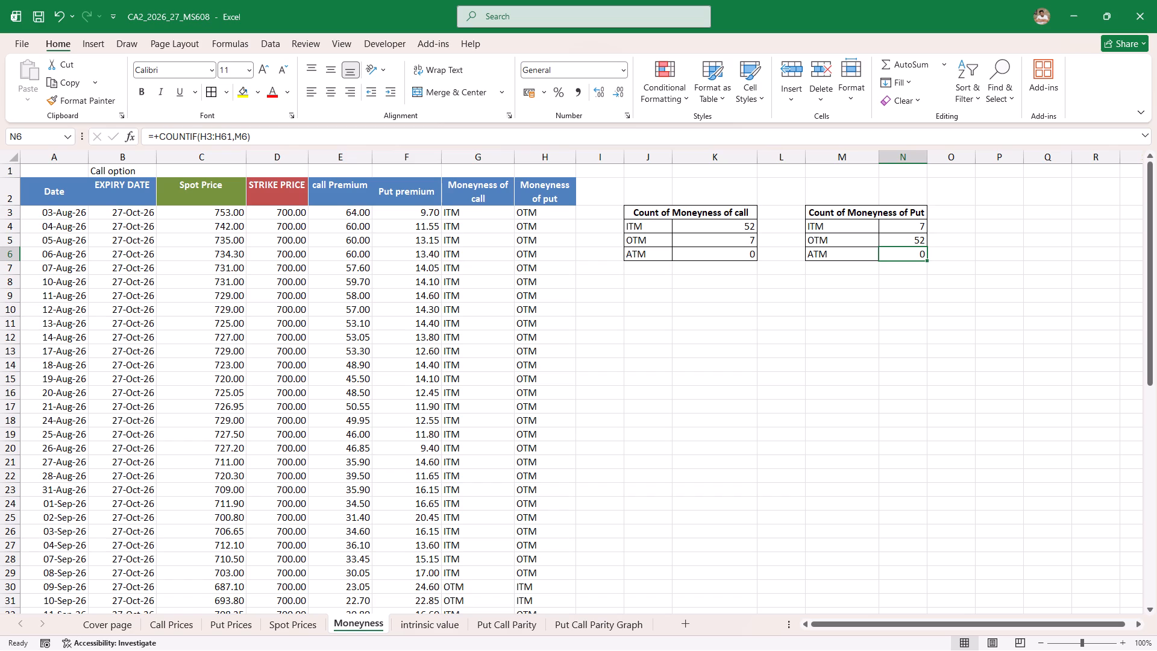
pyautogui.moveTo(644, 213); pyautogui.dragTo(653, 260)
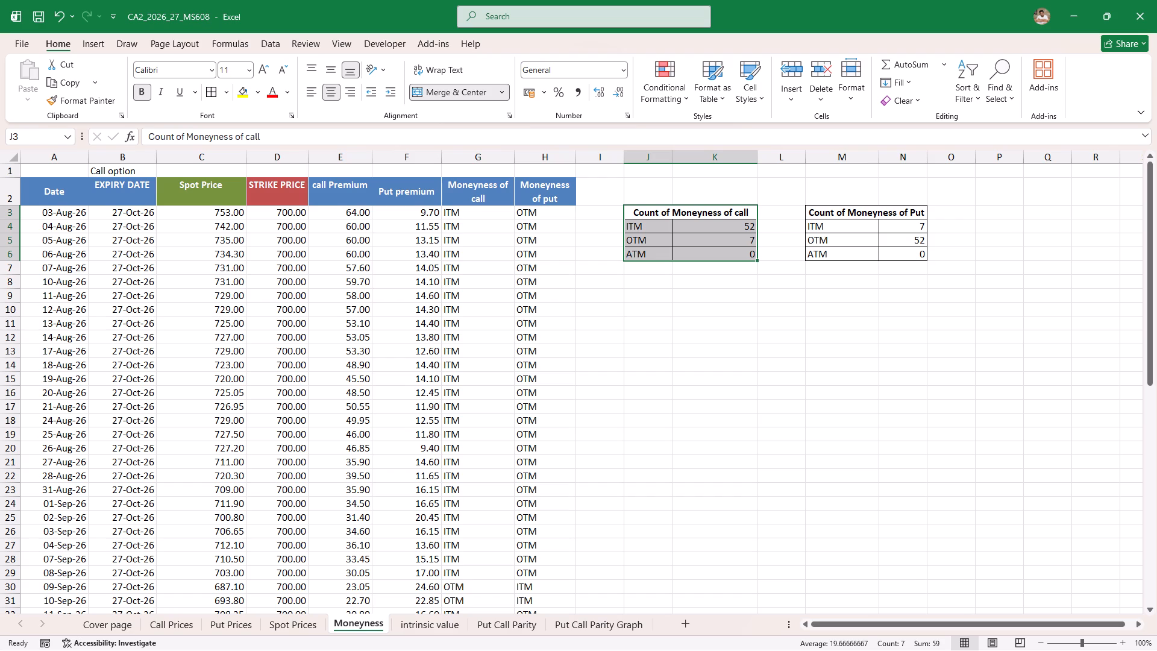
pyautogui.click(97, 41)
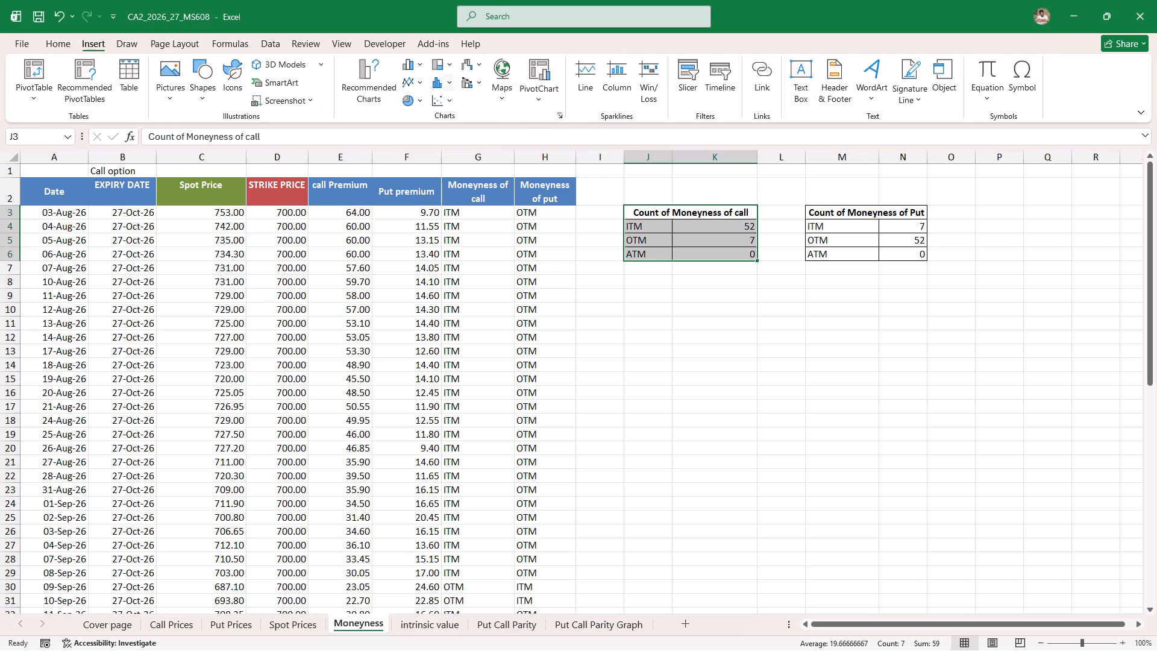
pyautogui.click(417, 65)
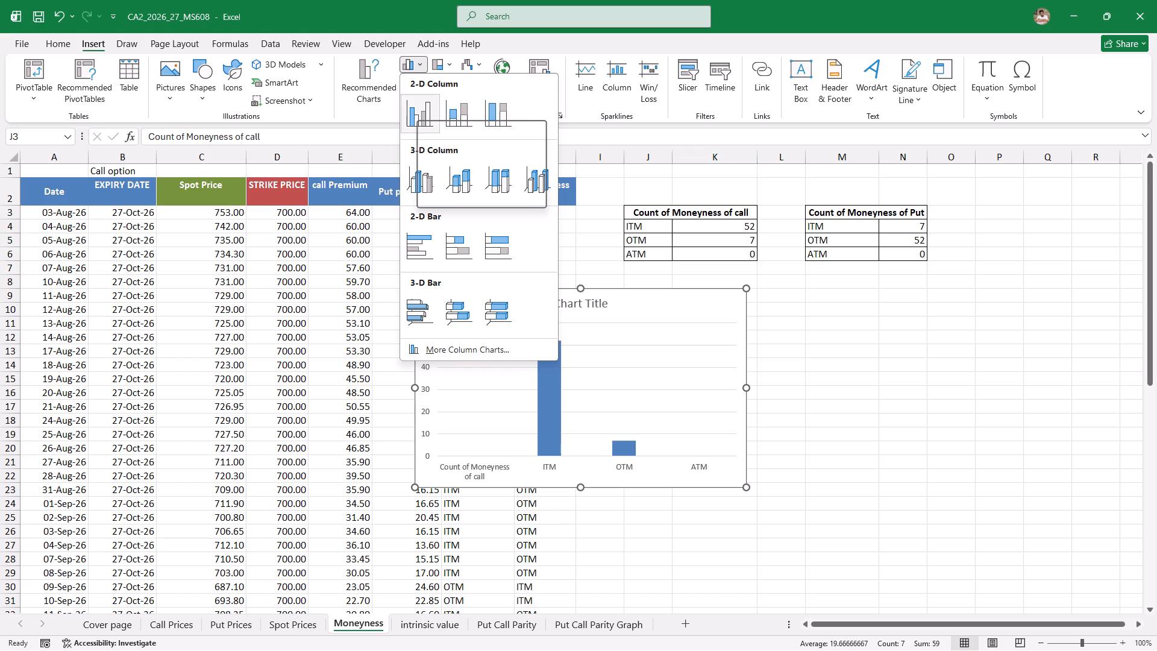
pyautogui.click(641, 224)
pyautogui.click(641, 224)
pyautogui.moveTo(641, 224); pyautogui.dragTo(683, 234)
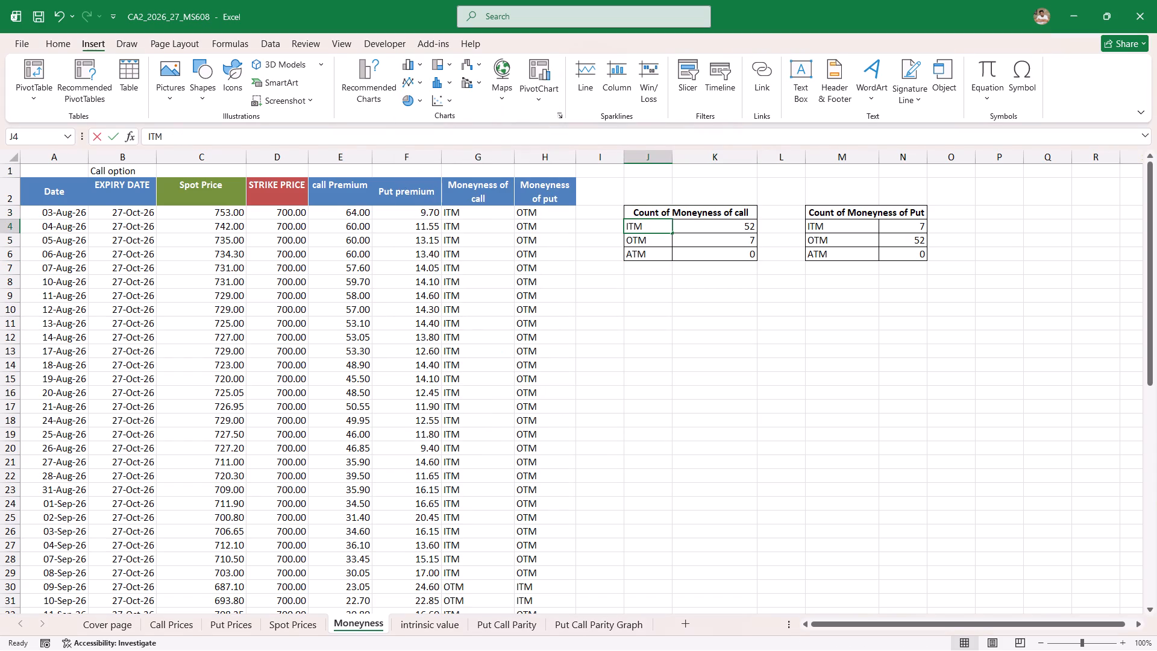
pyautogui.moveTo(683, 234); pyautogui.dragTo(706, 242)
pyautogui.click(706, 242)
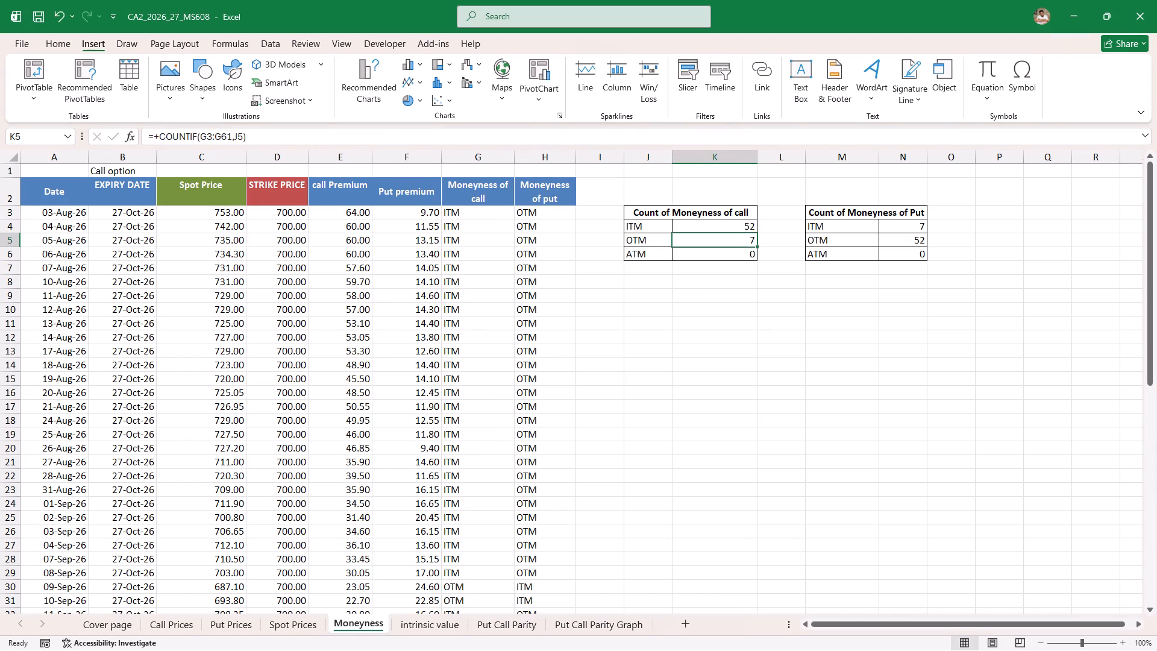
# Insert a 2-D clustered column chart from the call moneyness counts in J4:K6 and apply Style 5.
pyautogui.moveTo(662, 227); pyautogui.dragTo(700, 252)
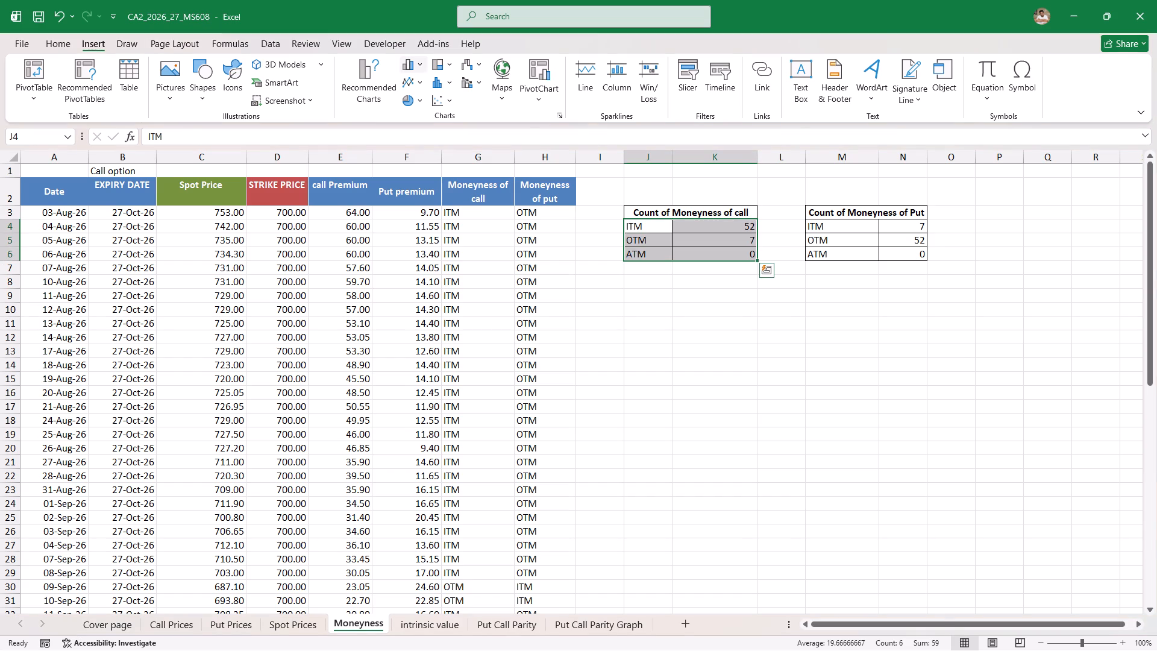
pyautogui.click(419, 81)
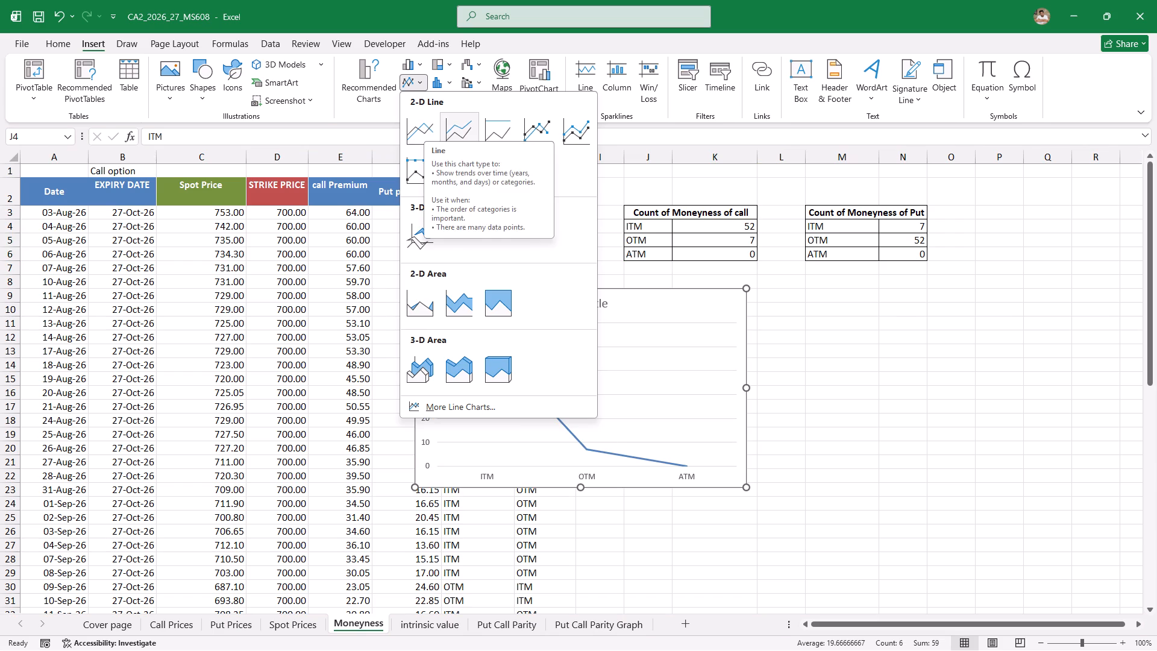
pyautogui.click(420, 63)
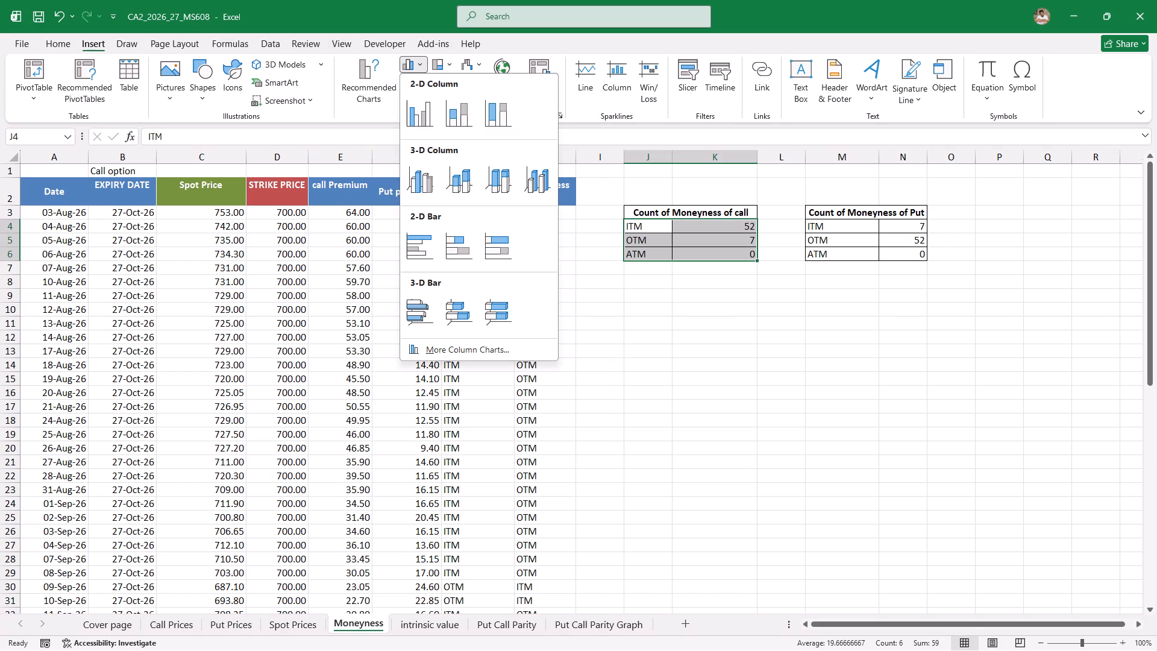
pyautogui.click(424, 118)
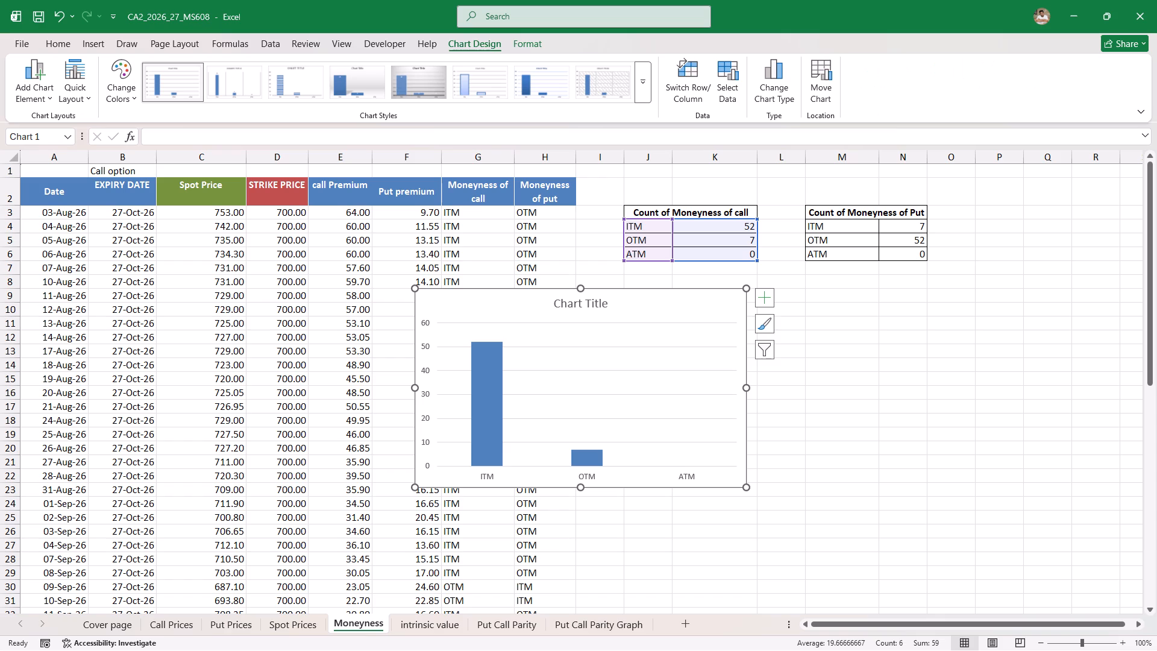
pyautogui.click(432, 71)
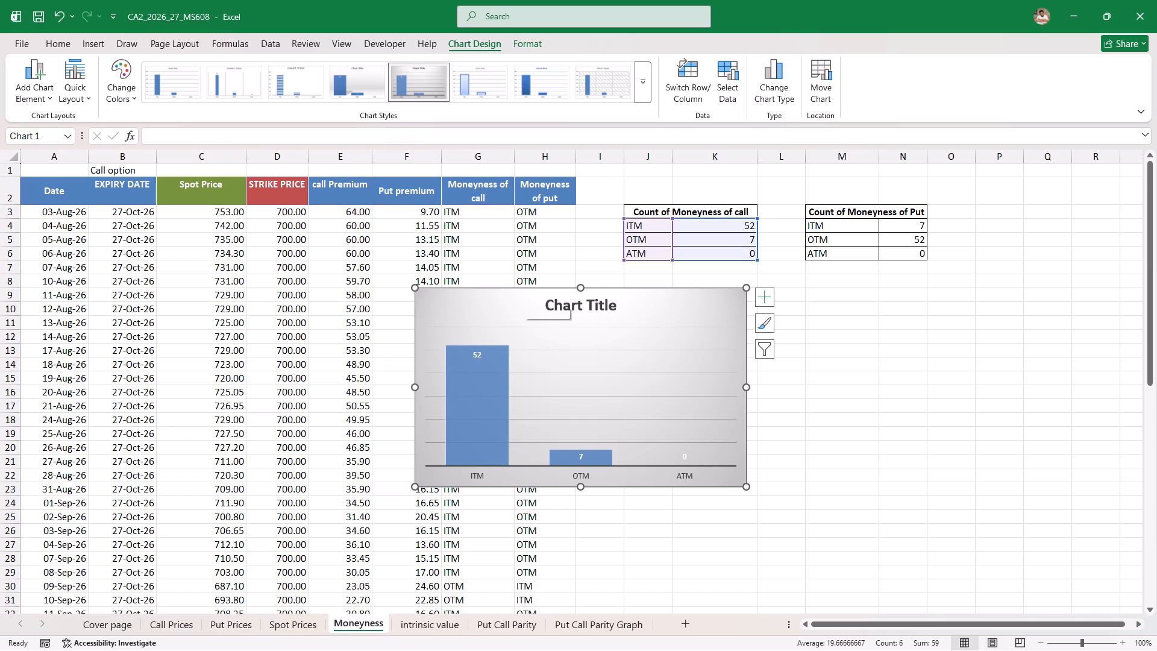
# Move the call chart below the call count table and shrink it to span about rows 10 to 22.
pyautogui.click(506, 297)
pyautogui.moveTo(487, 303); pyautogui.dragTo(641, 324)
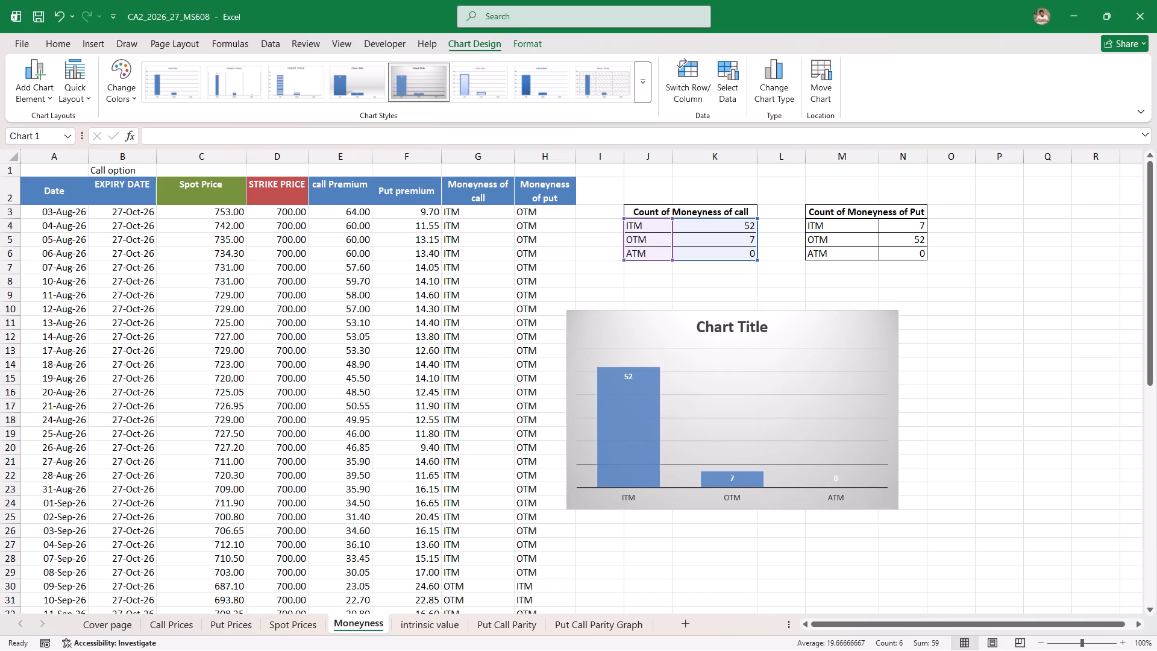
pyautogui.moveTo(641, 324); pyautogui.dragTo(640, 317)
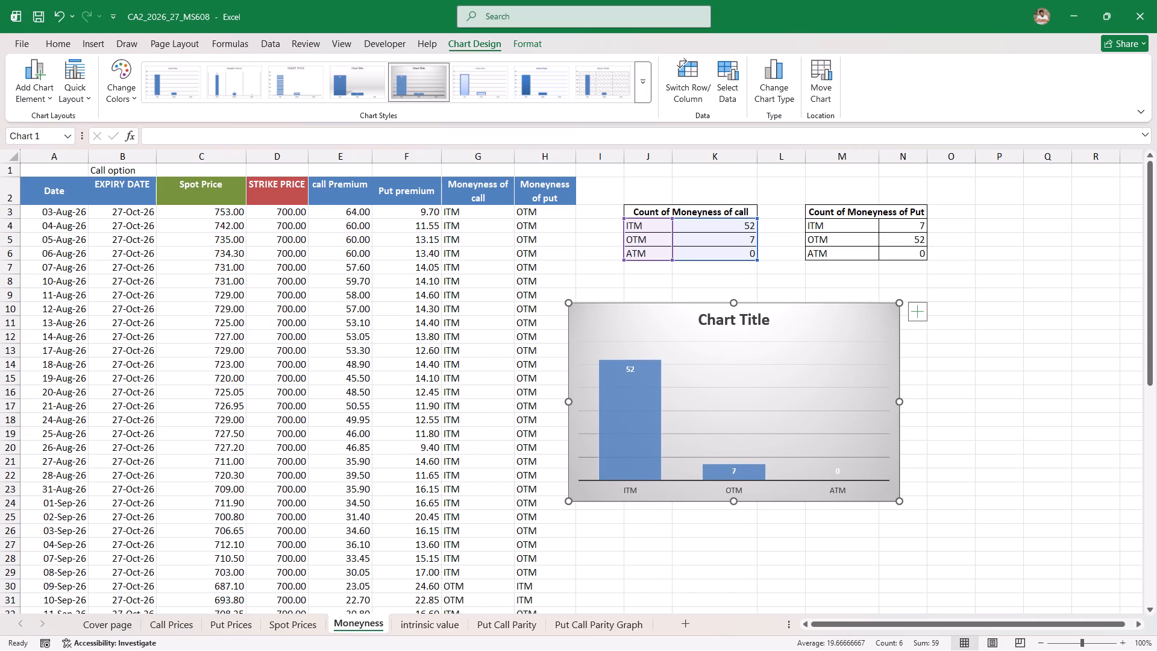
pyautogui.moveTo(901, 502); pyautogui.dragTo(779, 475)
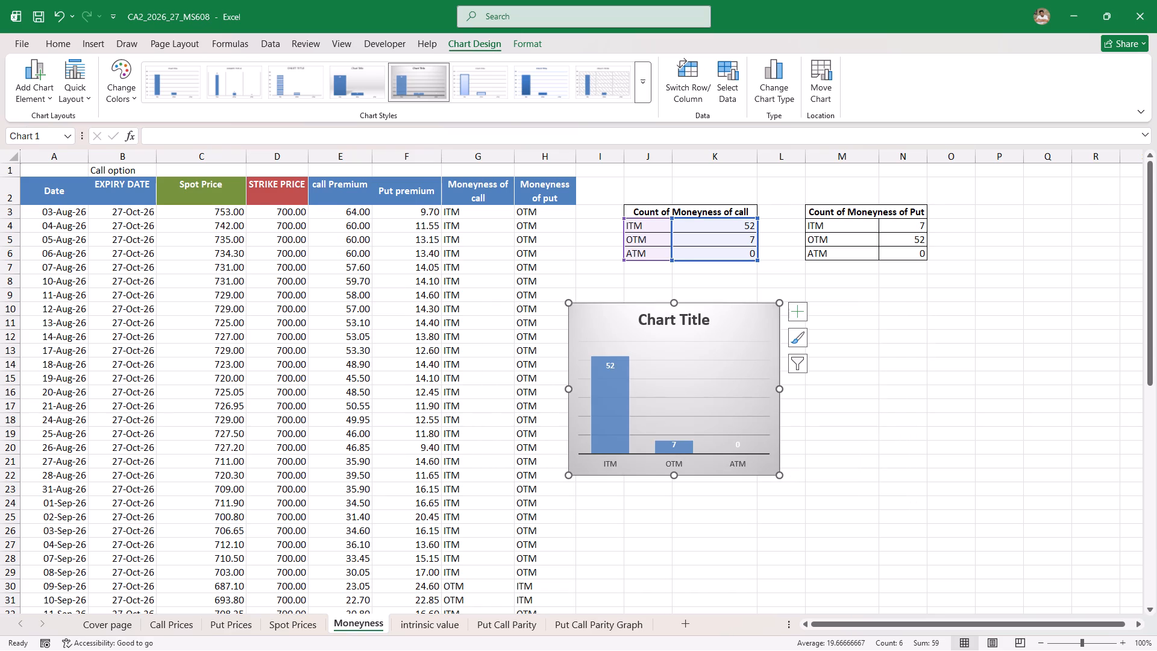
# Replace the call chart's title with the heading text from J3, "Count of Moneyness of call".
pyautogui.click(690, 208)
pyautogui.doubleClick(694, 208)
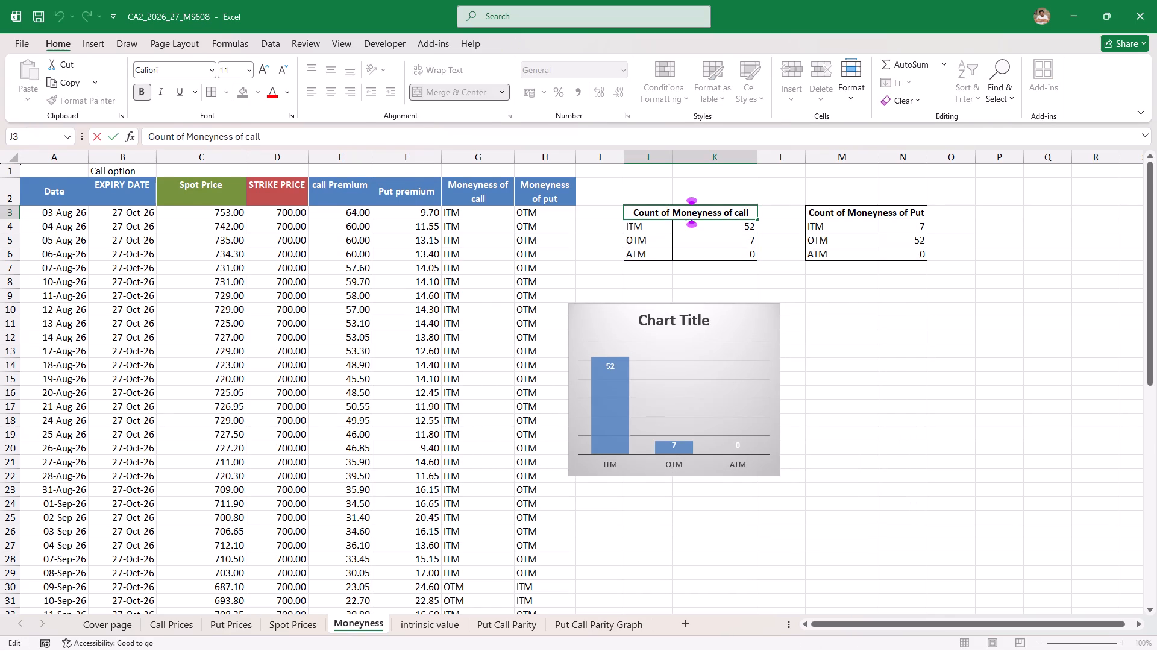
pyautogui.hotkey('ctrl', 'a')
pyautogui.hotkey('ctrl', 'c')
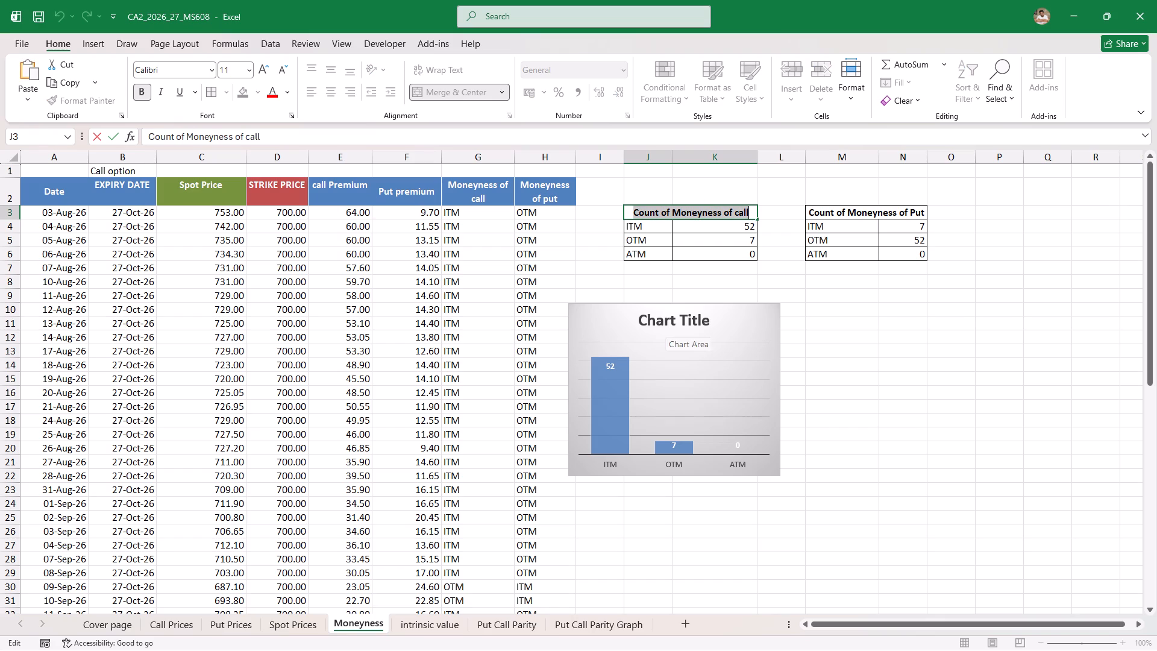
pyautogui.click(670, 320)
pyautogui.click(670, 320)
pyautogui.hotkey('ctrl', 'a')
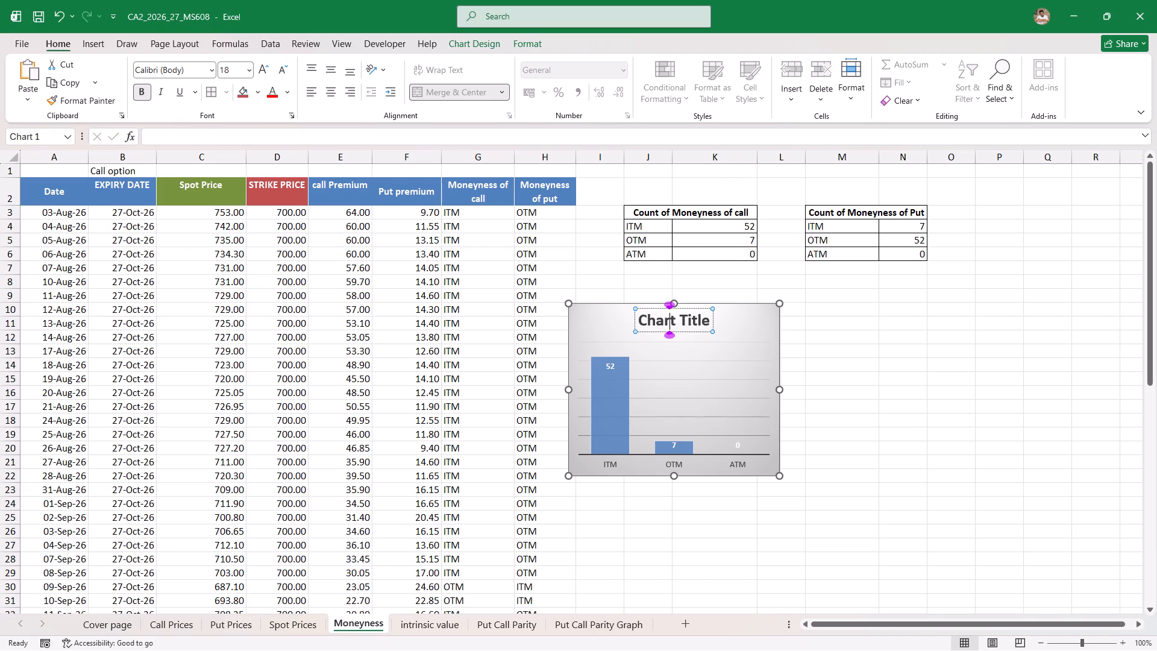
pyautogui.hotkey('ctrl', 'v')
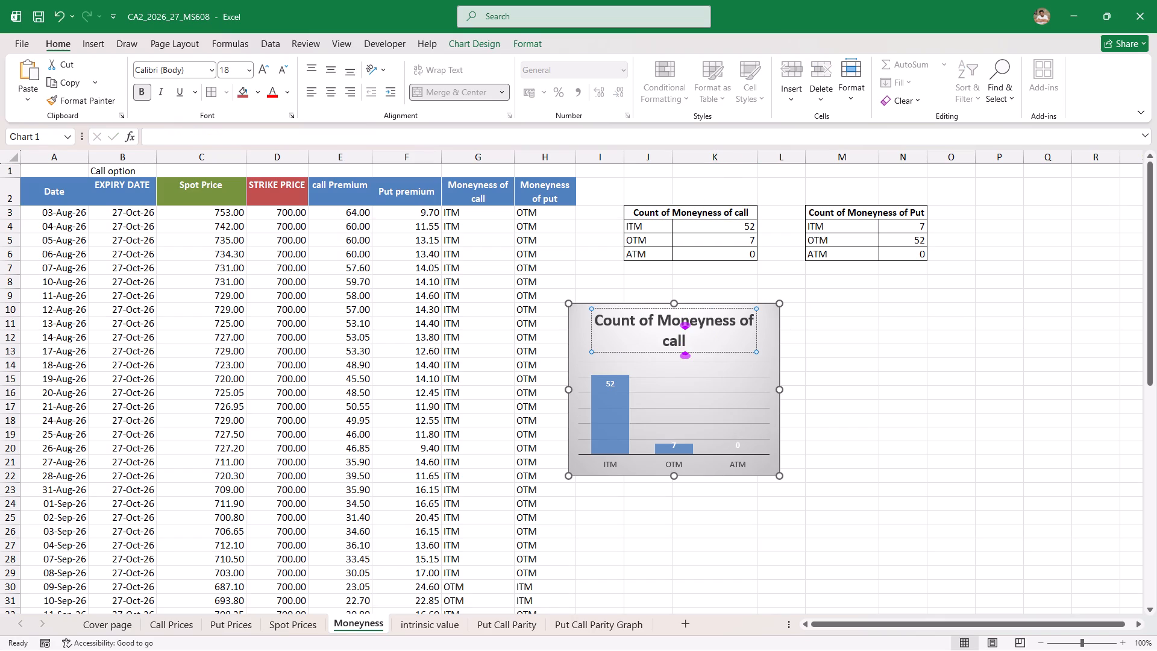
# Set the call chart title's font size to 12.
pyautogui.hotkey('ctrl', 'a')
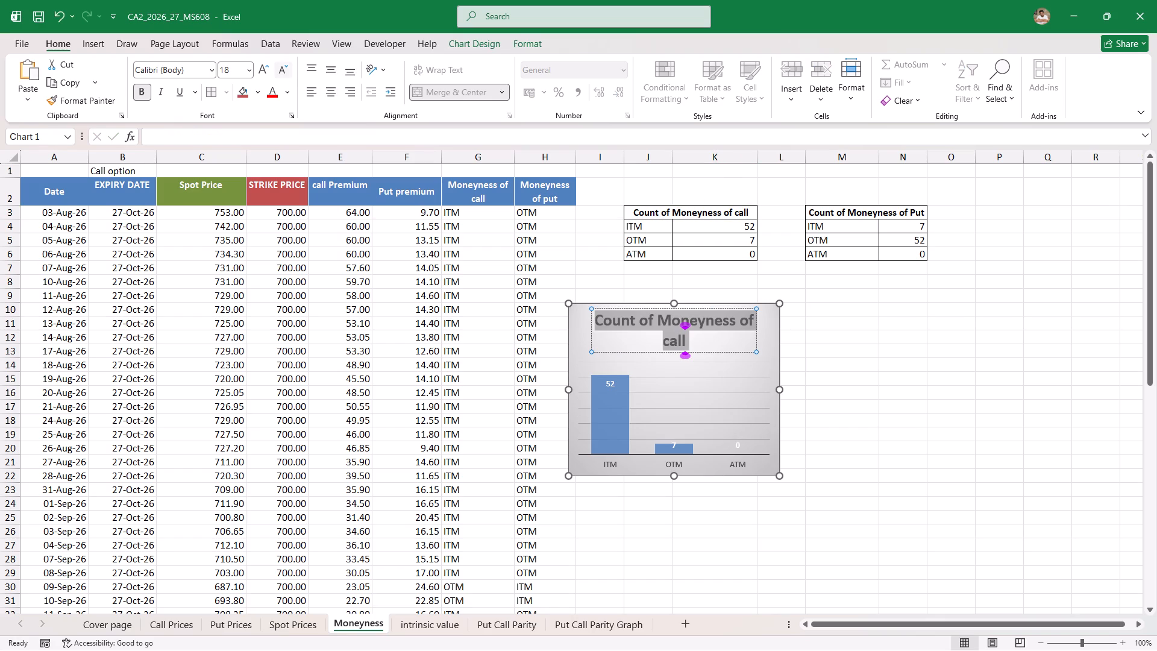
pyautogui.tripleClick(281, 64)
pyautogui.doubleClick(281, 64)
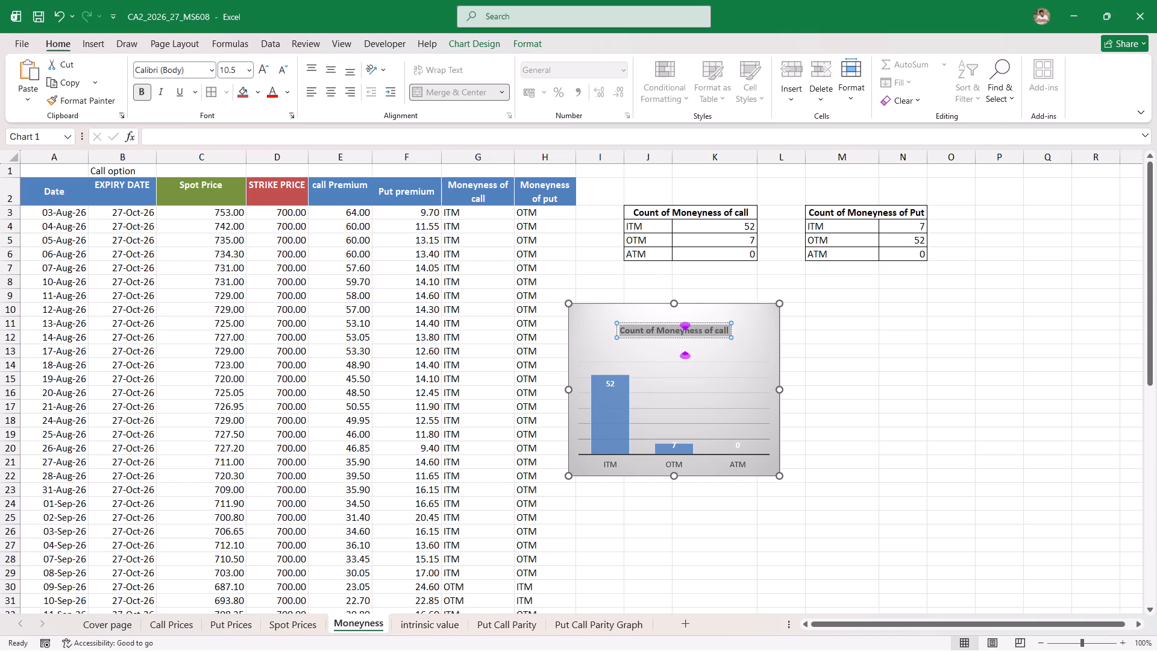
pyautogui.click(259, 69)
pyautogui.click(259, 69)
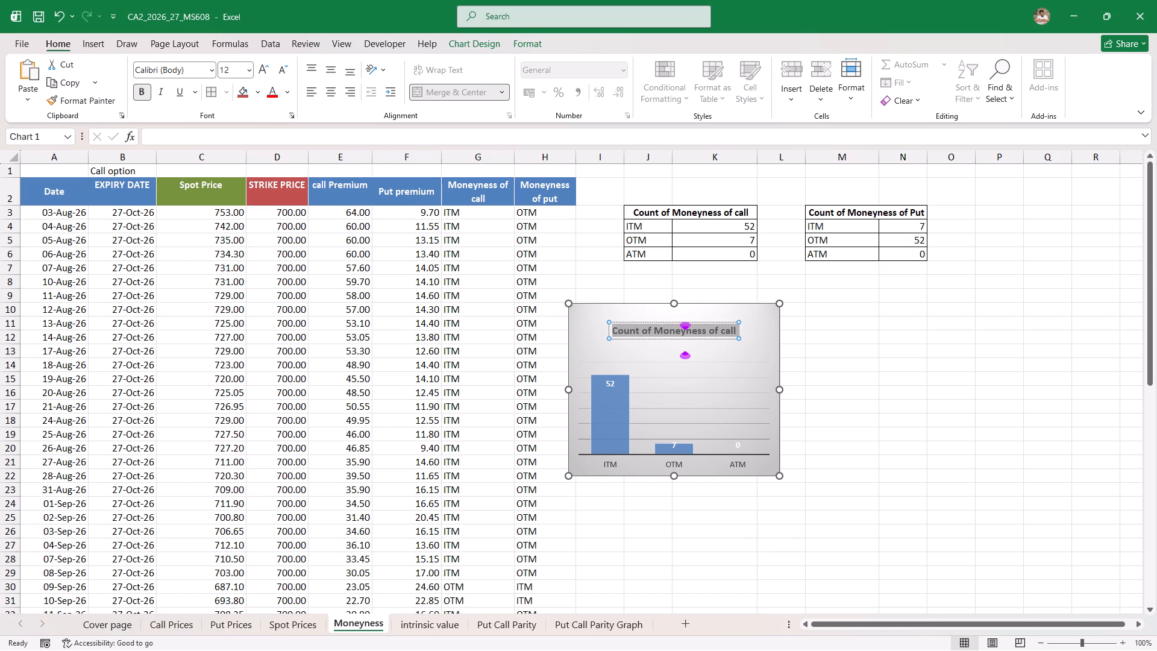
pyautogui.moveTo(638, 338); pyautogui.dragTo(638, 331)
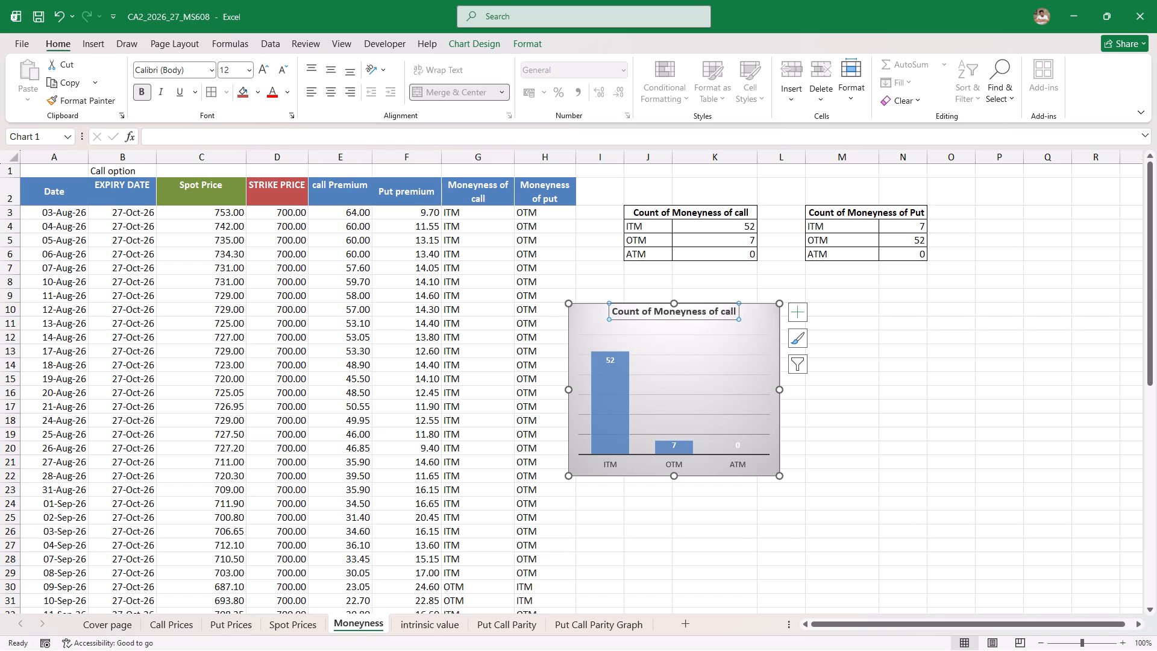
pyautogui.click(863, 357)
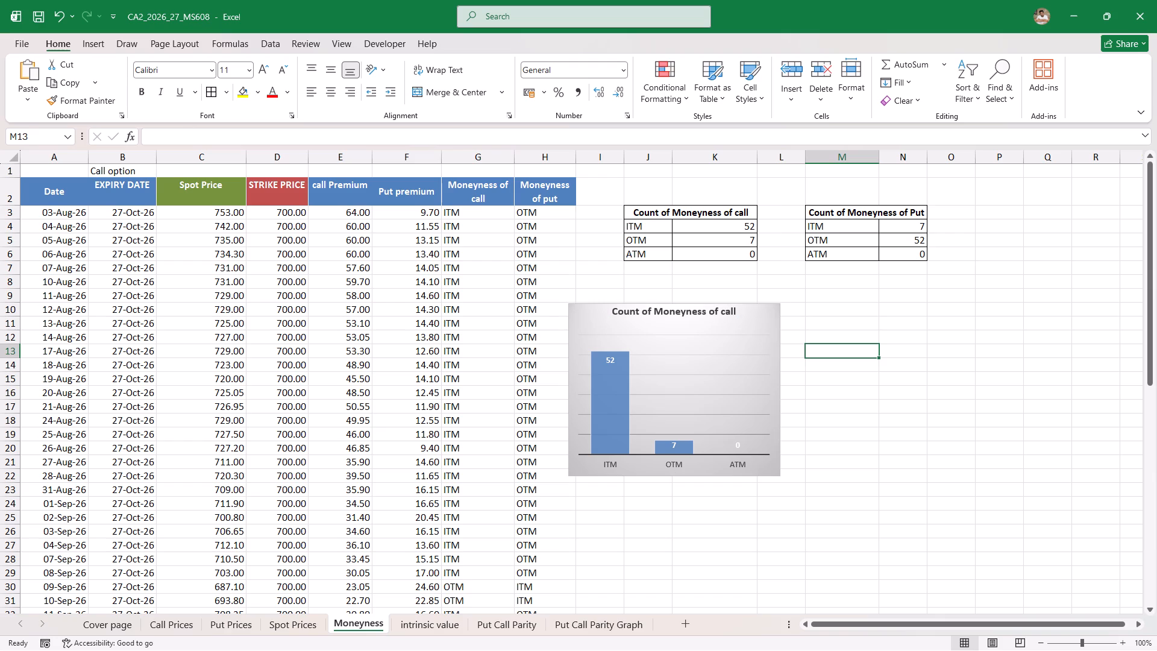
# Insert a 3-D clustered column chart from the put moneyness counts in M4:N6.
pyautogui.moveTo(827, 225); pyautogui.dragTo(901, 251)
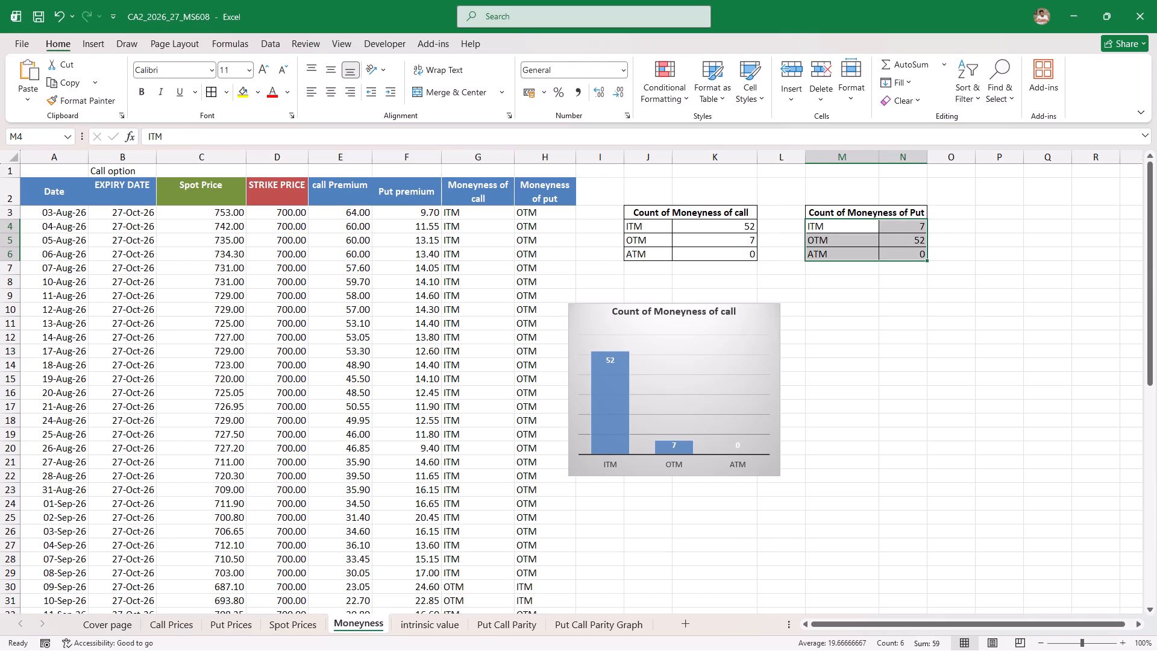
pyautogui.click(99, 46)
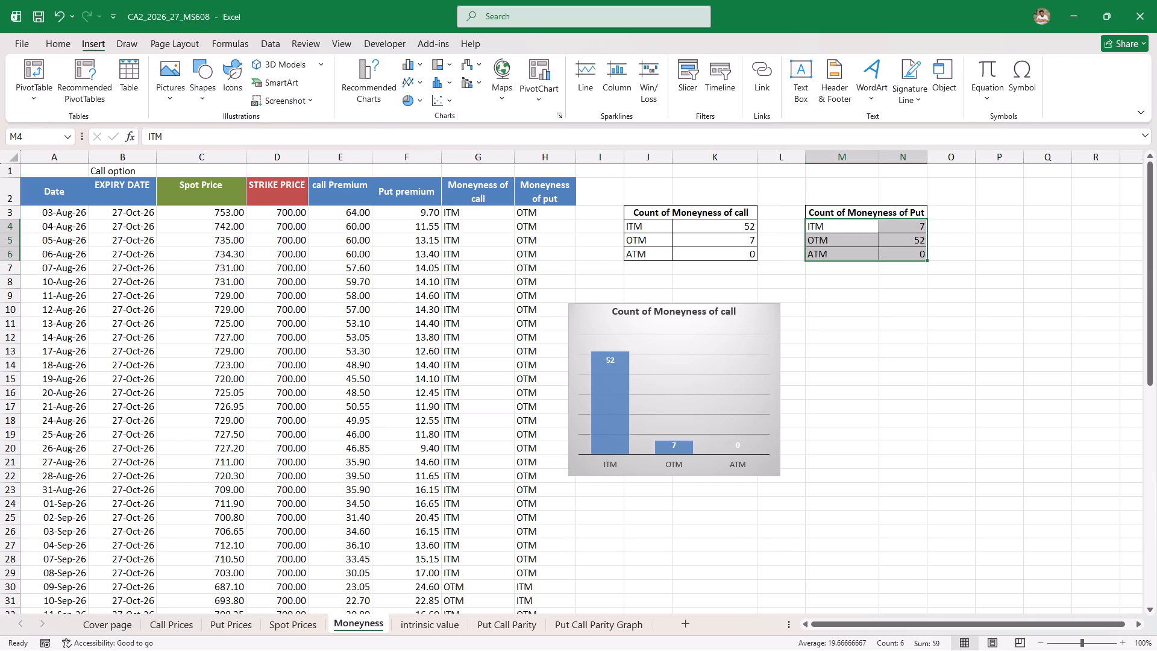
pyautogui.click(418, 63)
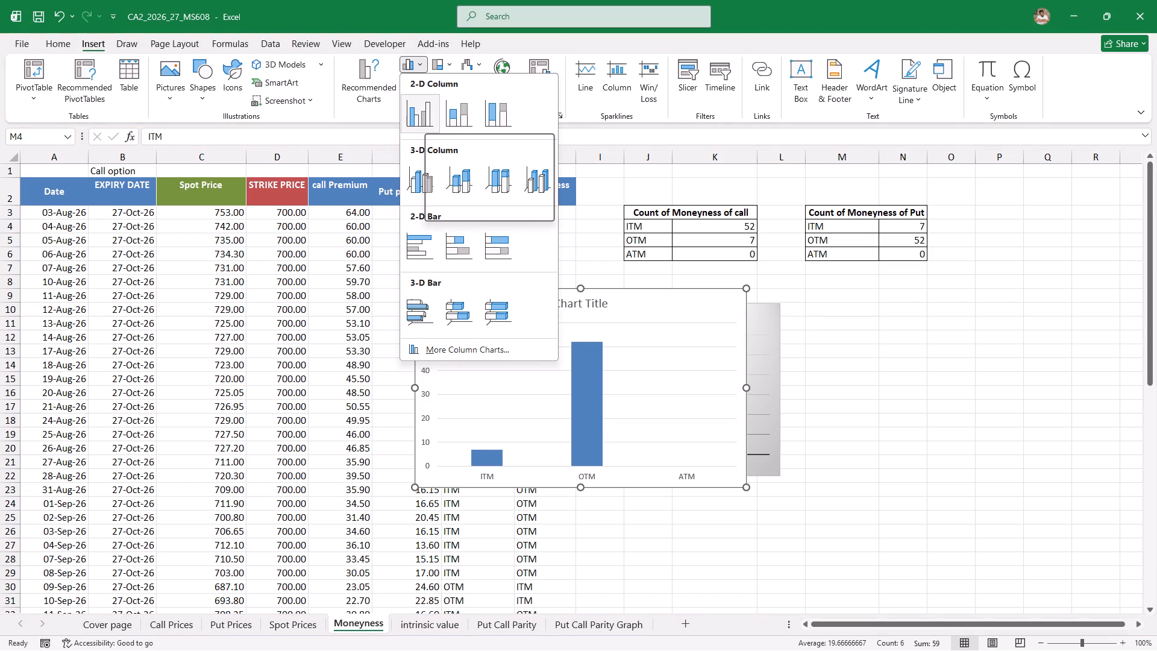
pyautogui.click(422, 174)
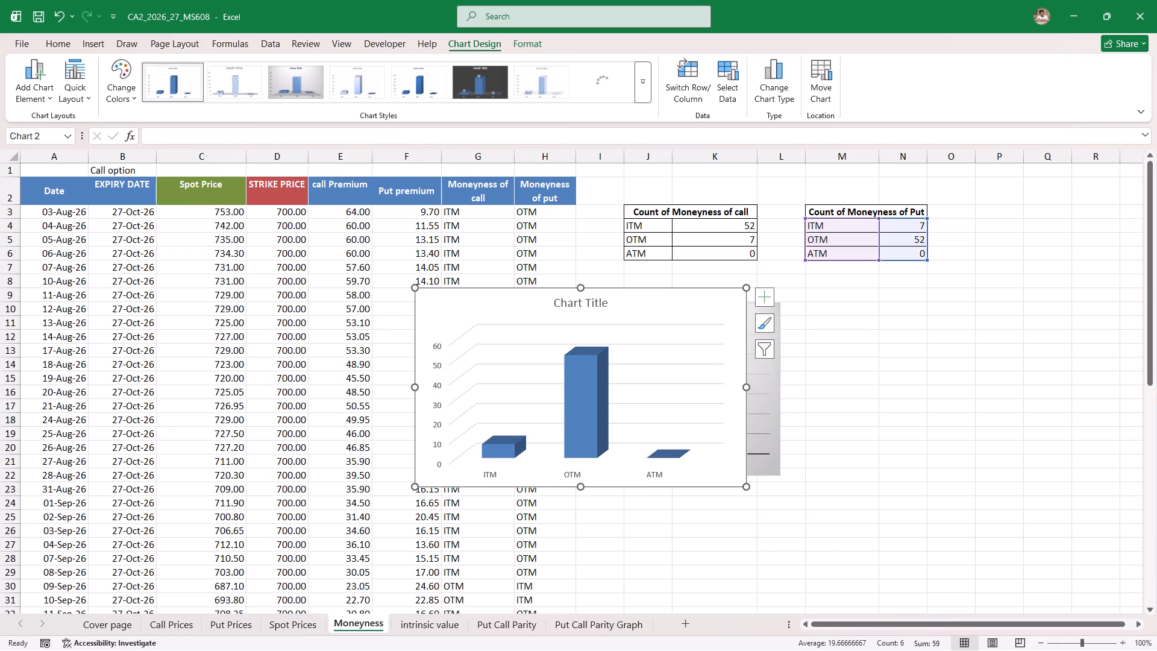
# Shrink the put chart and place it beside the call chart below the put count table, spanning about rows 10 to 22.
pyautogui.moveTo(746, 489); pyautogui.dragTo(644, 479)
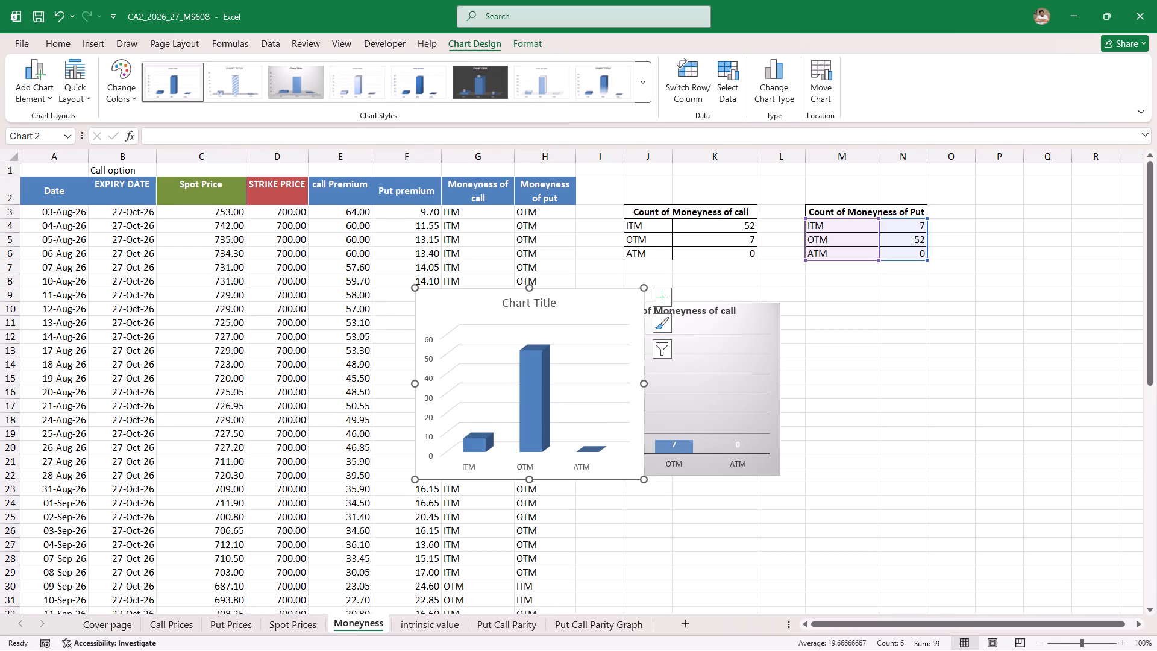
pyautogui.moveTo(466, 309); pyautogui.dragTo(844, 326)
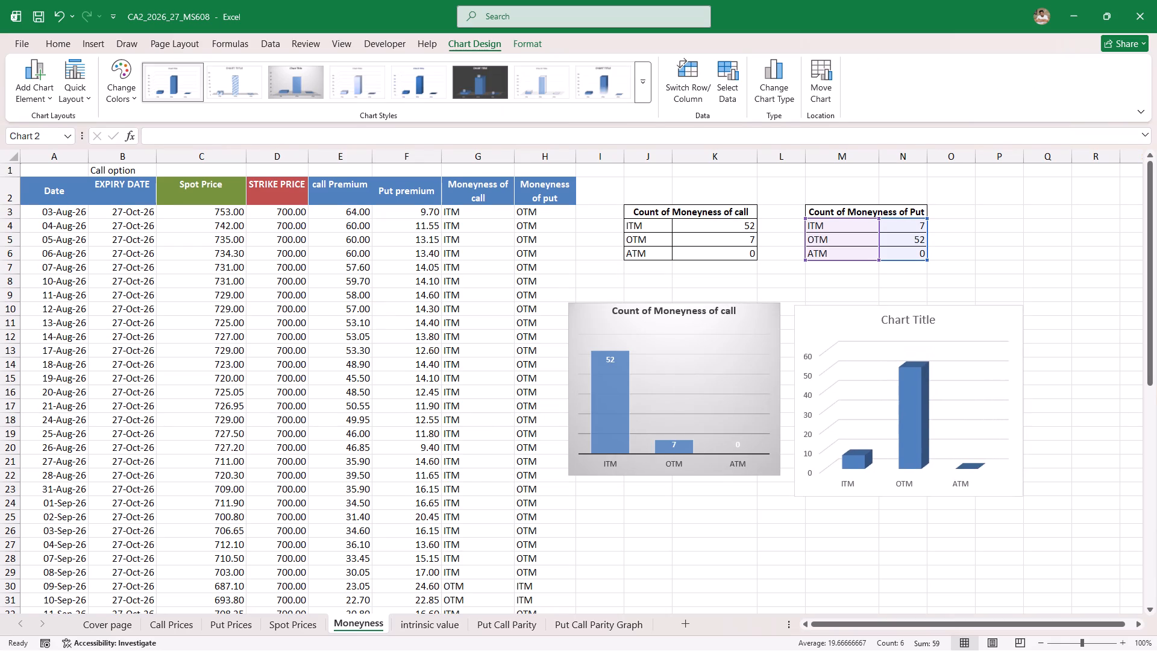
pyautogui.moveTo(844, 326); pyautogui.dragTo(842, 323)
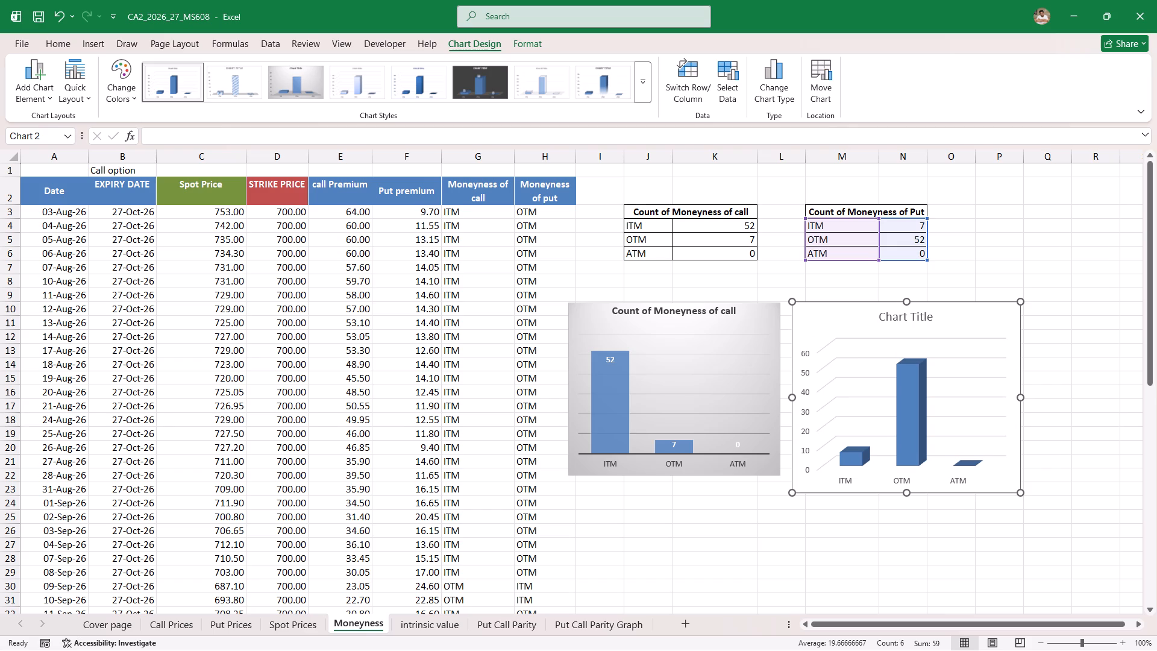
pyautogui.moveTo(907, 492); pyautogui.dragTo(908, 477)
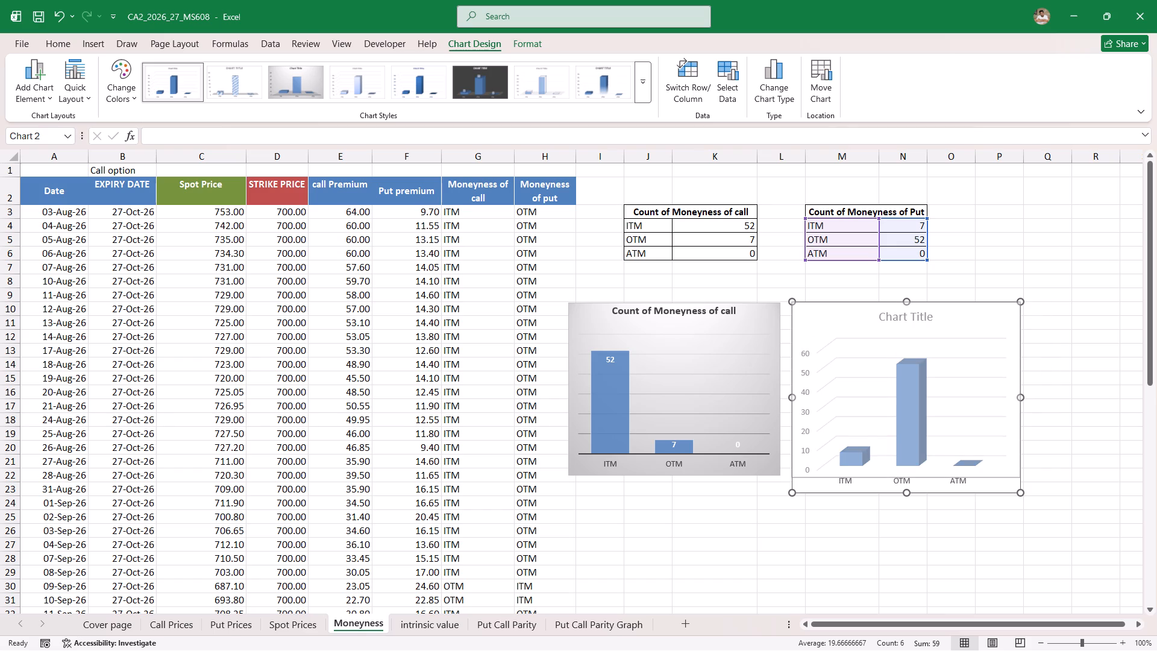
pyautogui.moveTo(908, 477); pyautogui.dragTo(908, 477)
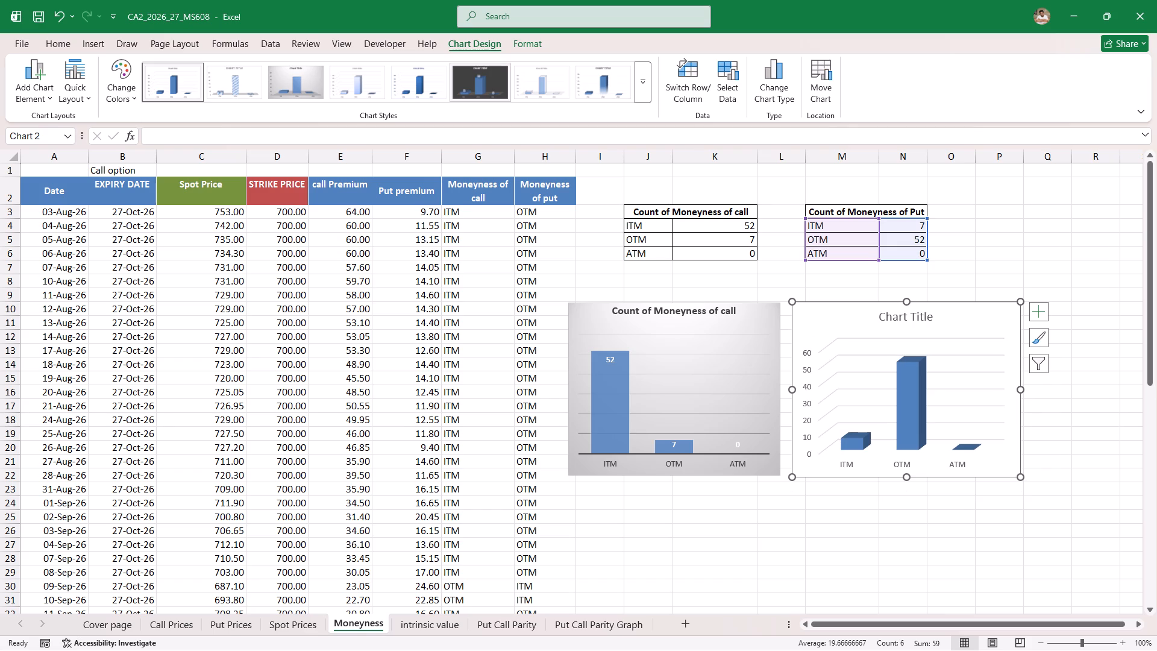
# Apply the dark-background chart style with data labels to the put chart.
pyautogui.click(472, 83)
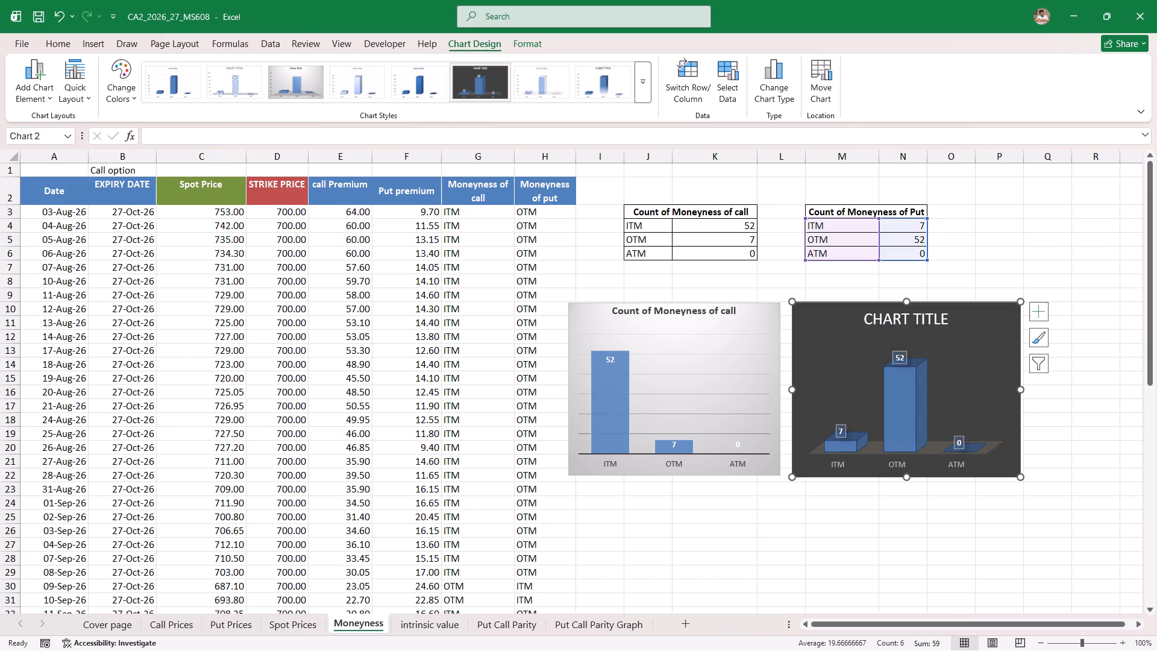
# Replace the put chart's title with the put count table's heading from M3, "Count of Moneyness of Put".
pyautogui.click(862, 211)
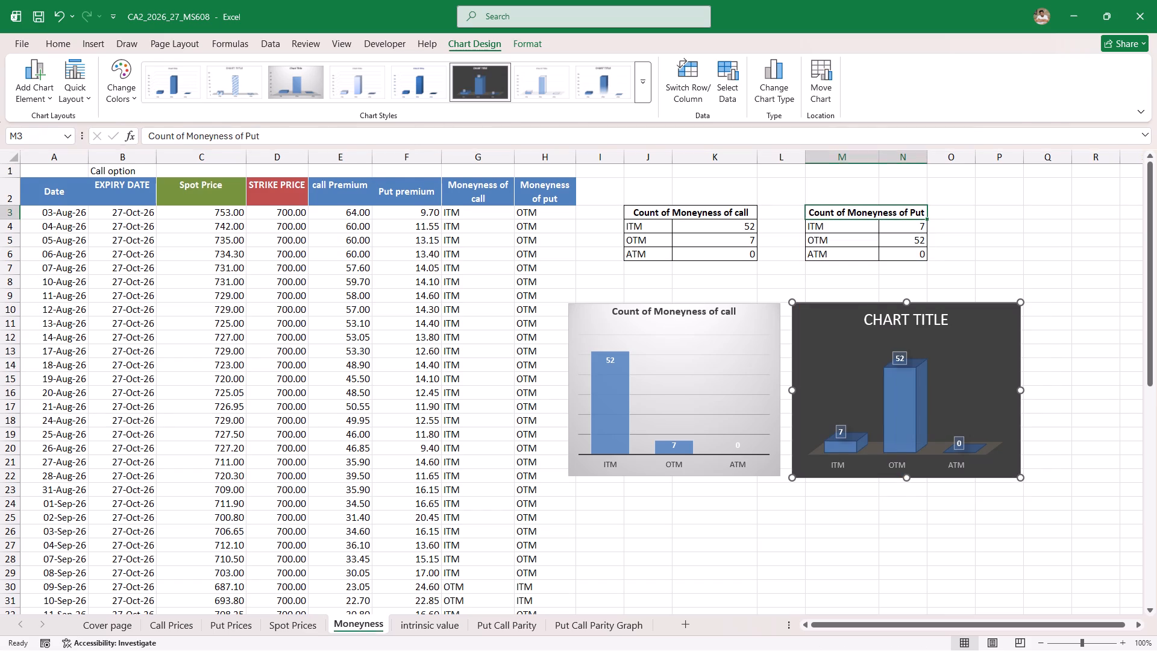
pyautogui.click(442, 134)
pyautogui.hotkey('ctrl', 'a')
pyautogui.hotkey('ctrl', 'c')
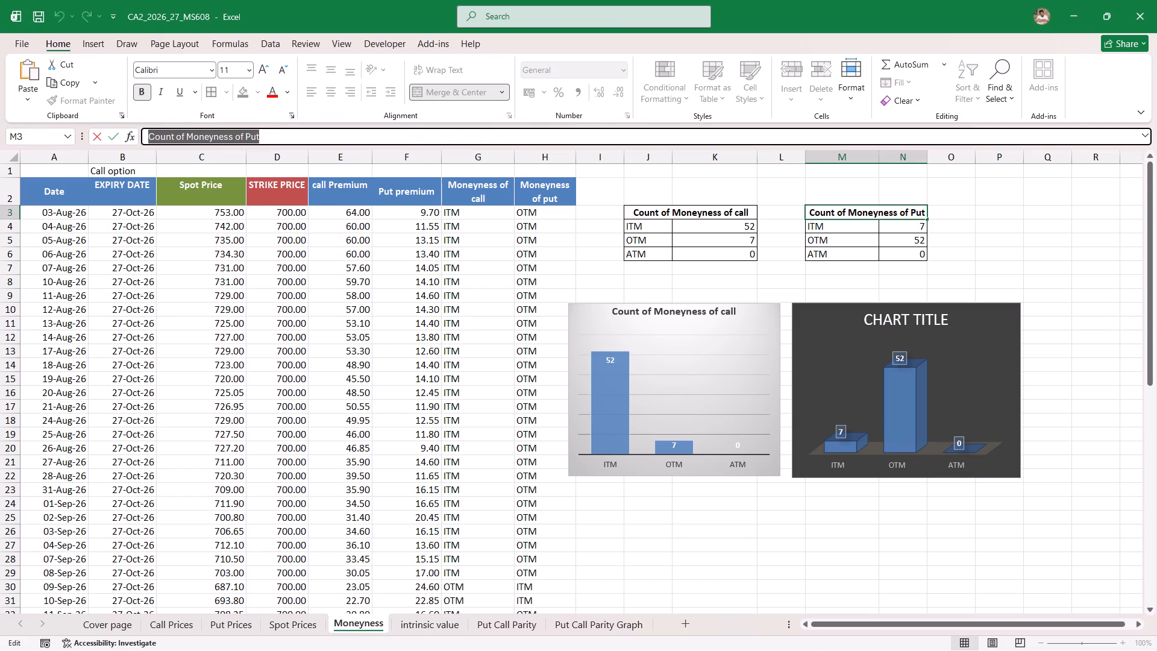
pyautogui.click(893, 325)
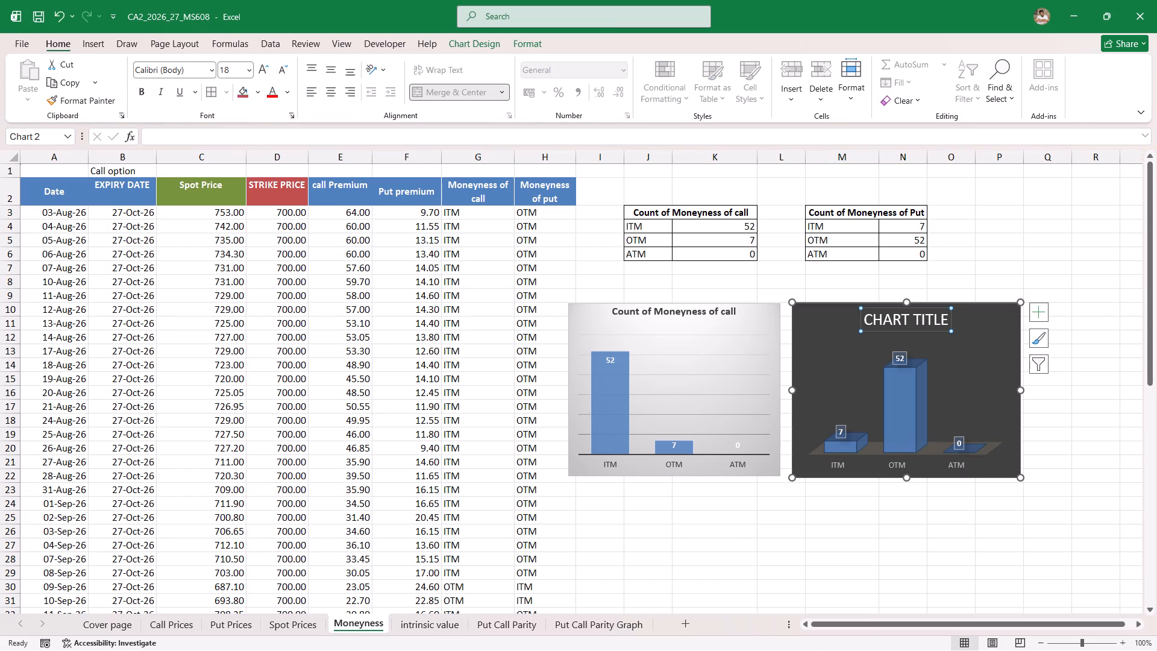
pyautogui.click(911, 318)
pyautogui.hotkey('ctrl', 'a')
pyautogui.hotkey('ctrl', 'v')
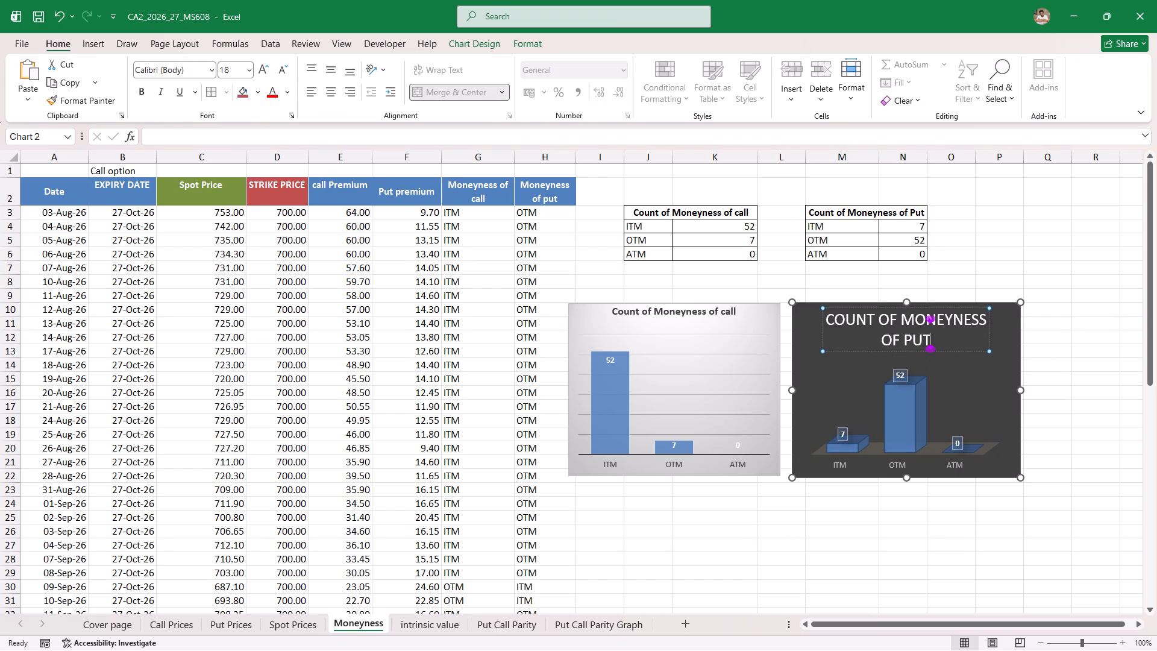
# Set the put chart title's font size to 12 and save the workbook.
pyautogui.hotkey('ctrl', 'a')
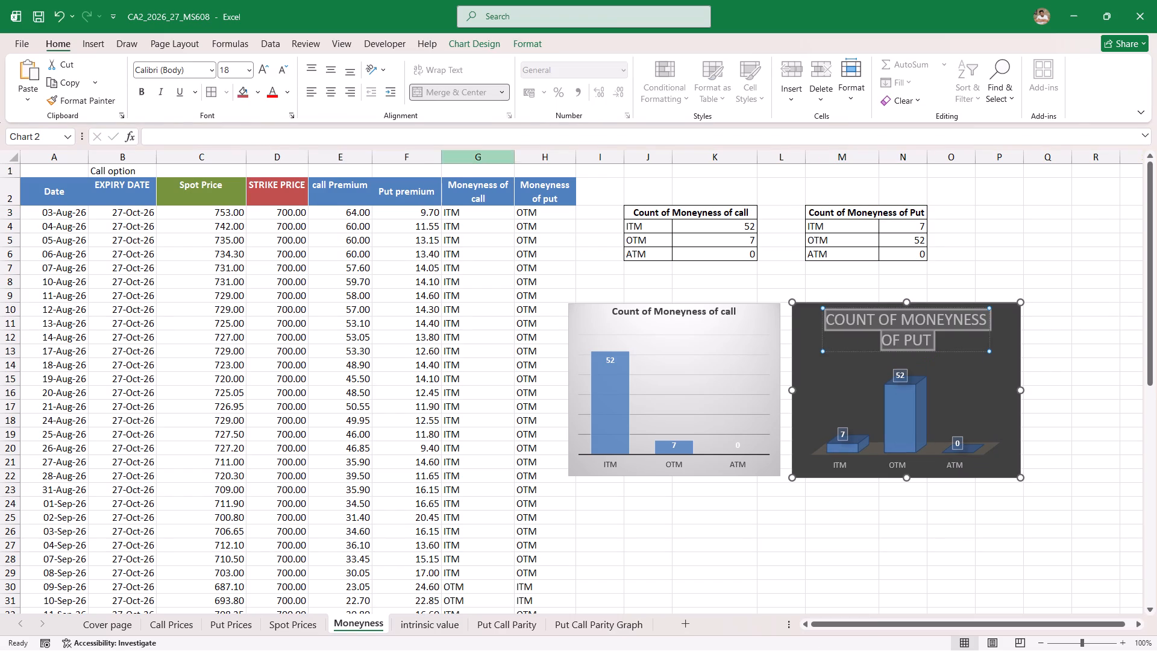
pyautogui.tripleClick(283, 71)
pyautogui.click(283, 71)
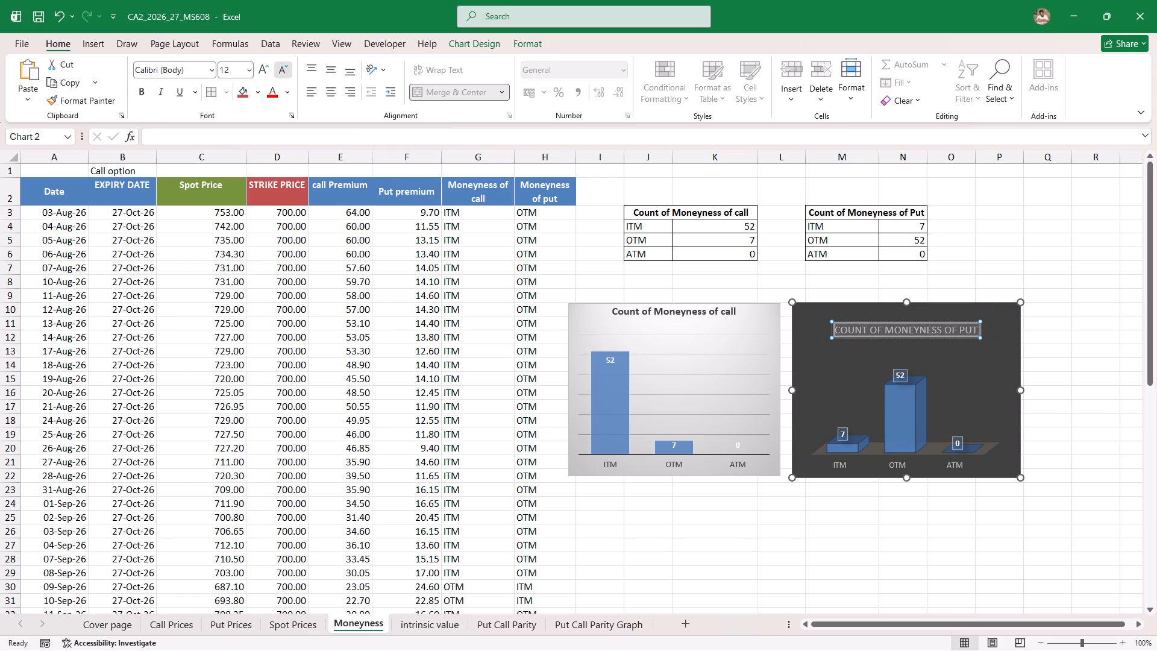
pyautogui.click(267, 71)
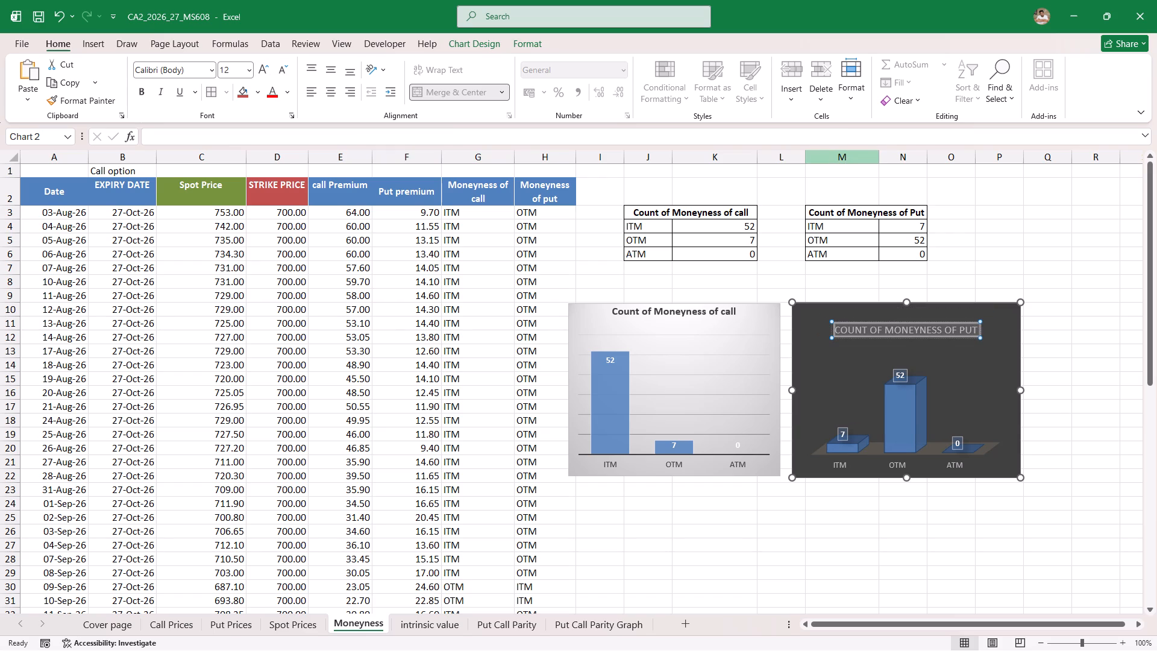
pyautogui.click(939, 266)
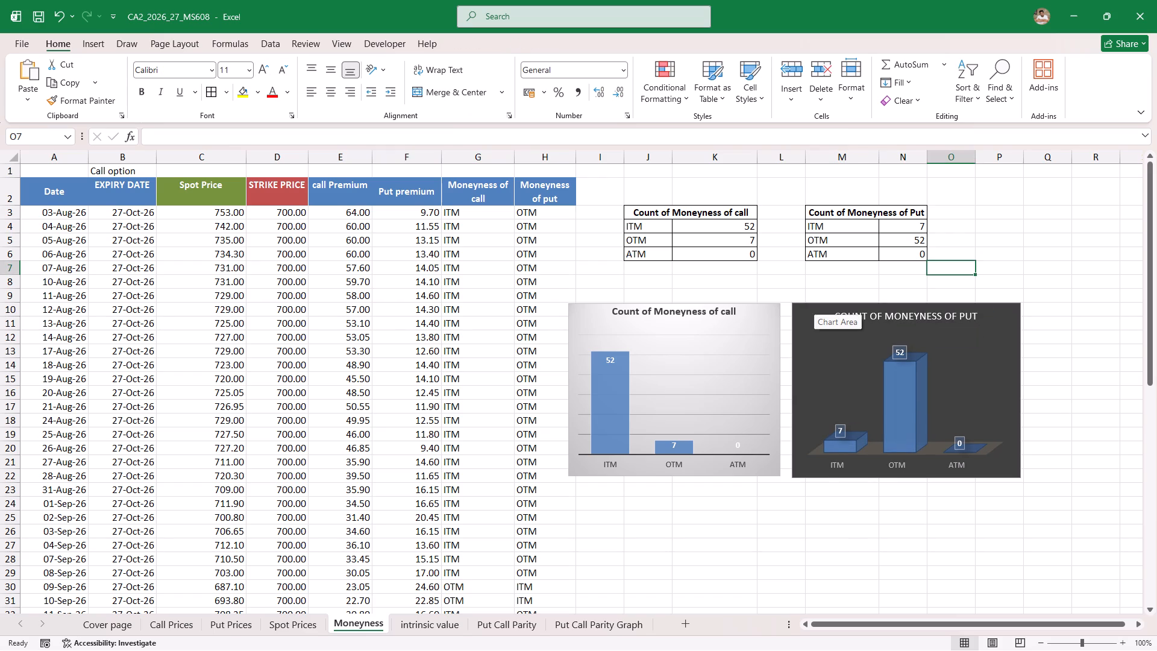
pyautogui.hotkey('ctrl', 's')
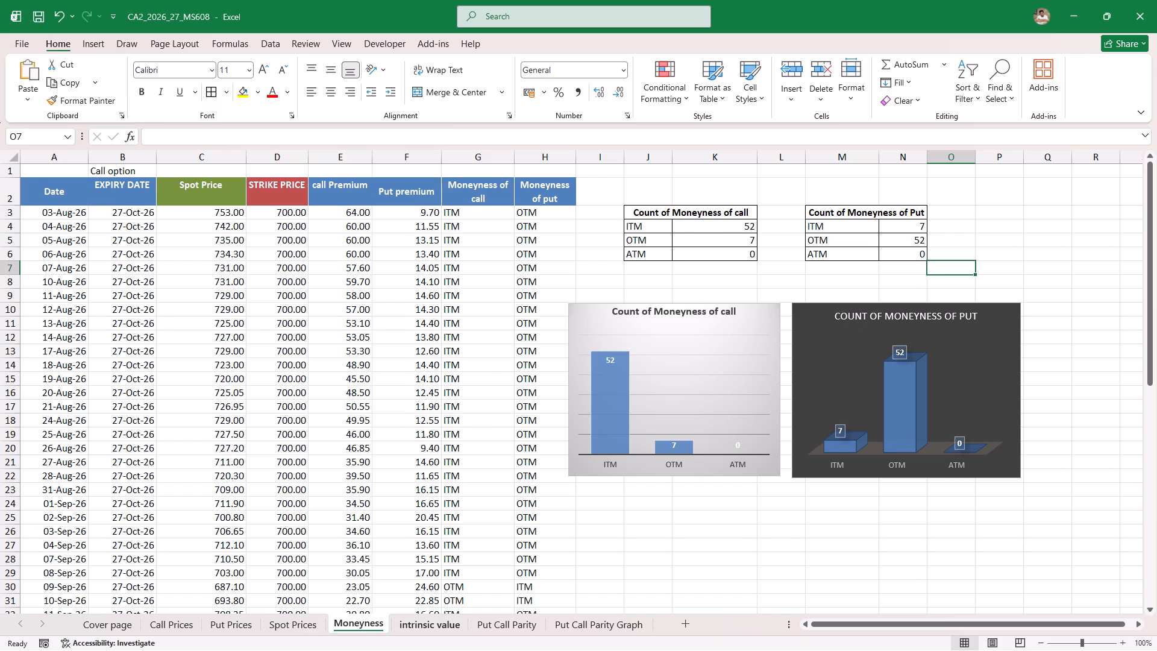
# On the Cover page sheet, delete "; premium above IV is time value." from the call intrinsic value interpretation in B9.
pyautogui.click(436, 624)
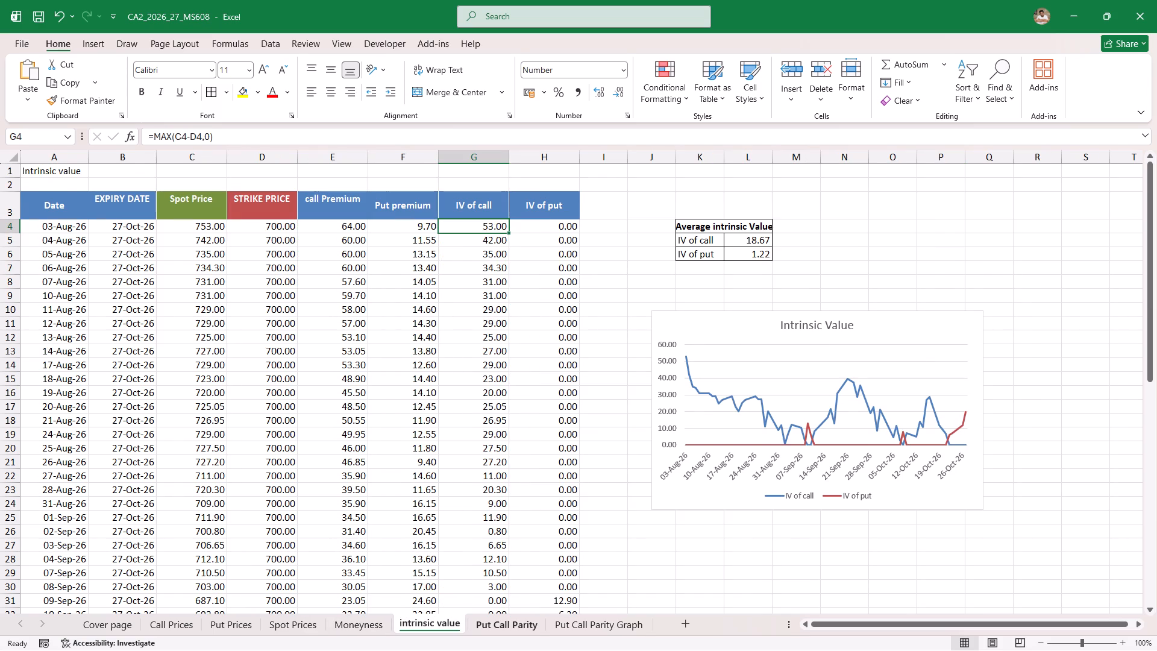
pyautogui.click(108, 628)
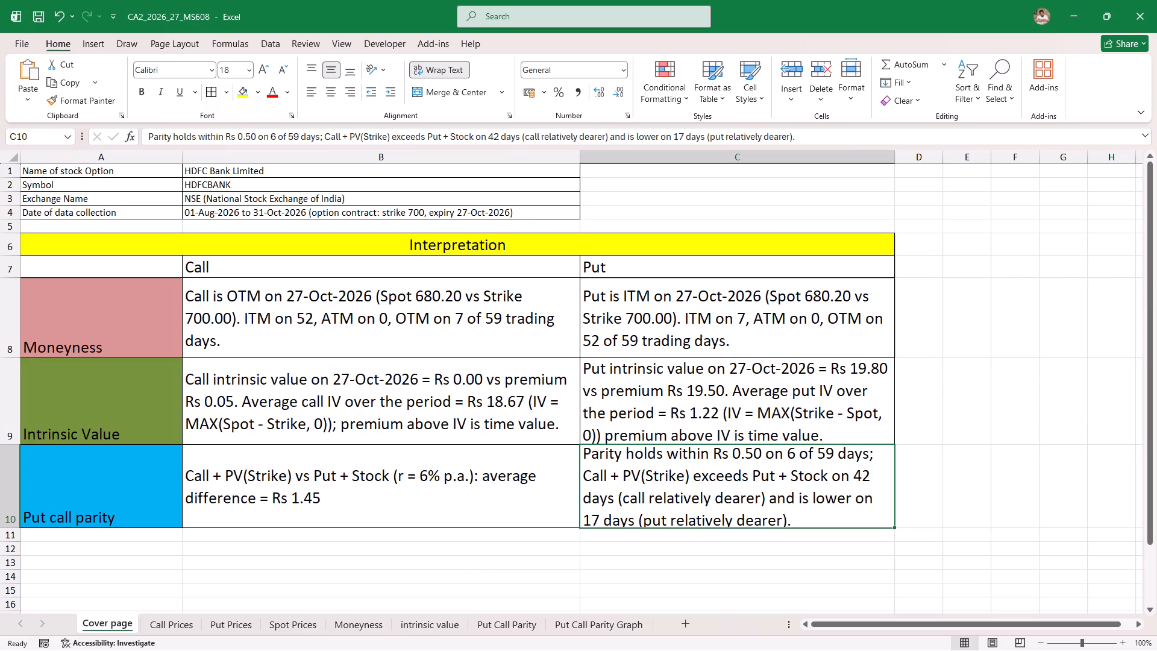
pyautogui.doubleClick(818, 424)
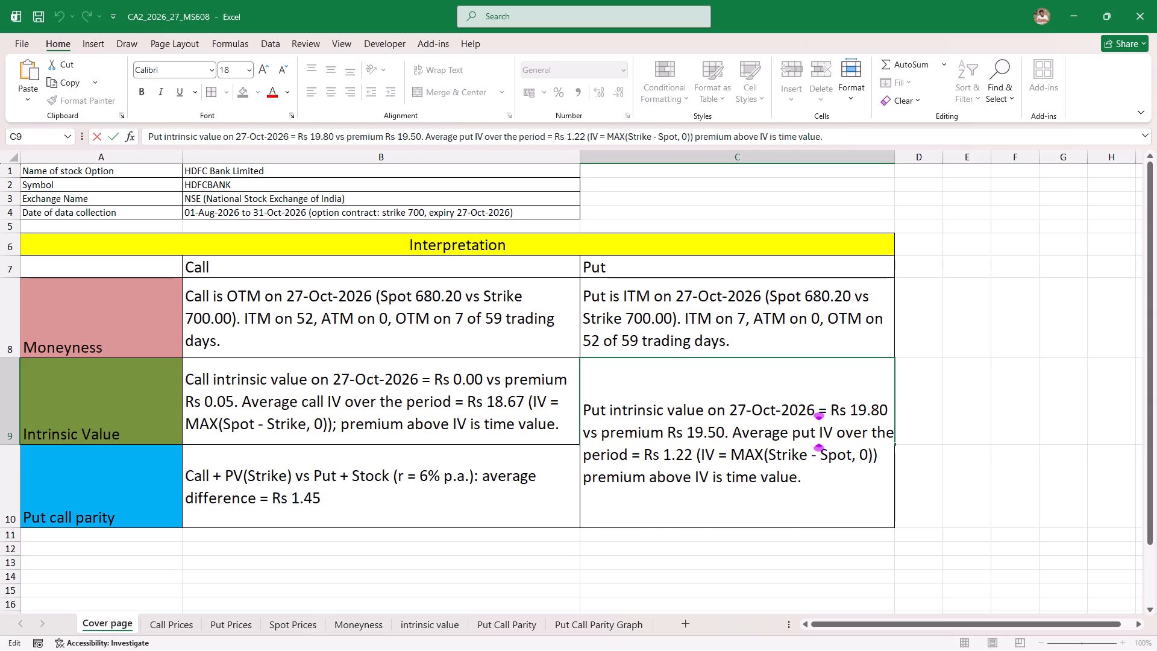
pyautogui.click(964, 386)
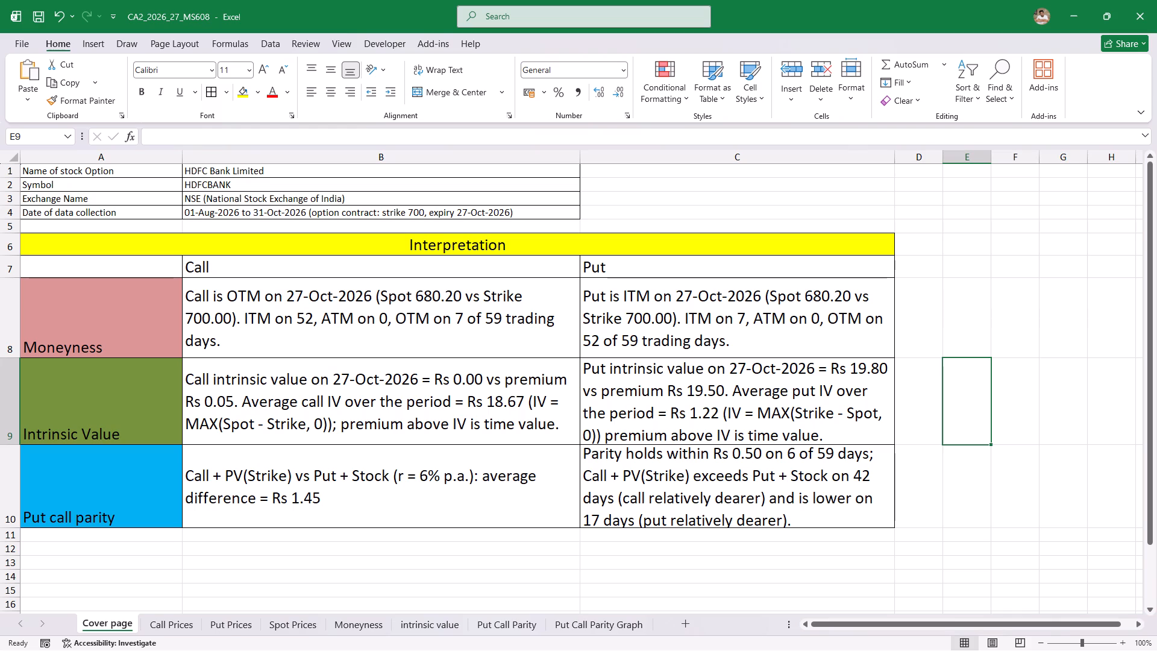
pyautogui.click(447, 627)
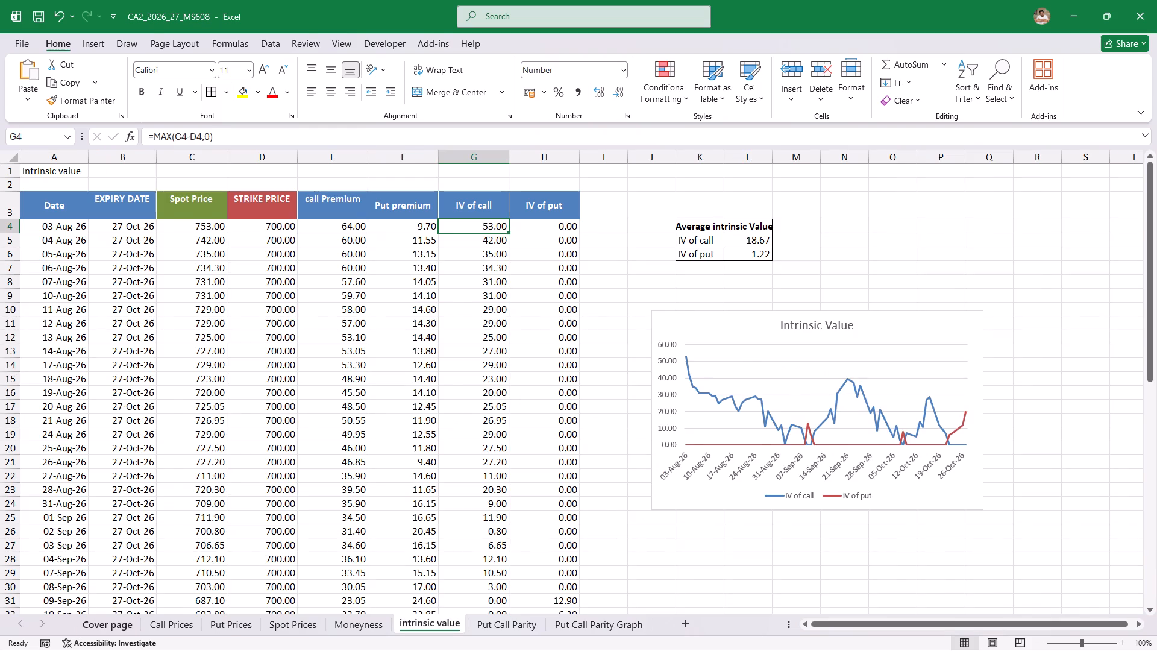
pyautogui.click(105, 631)
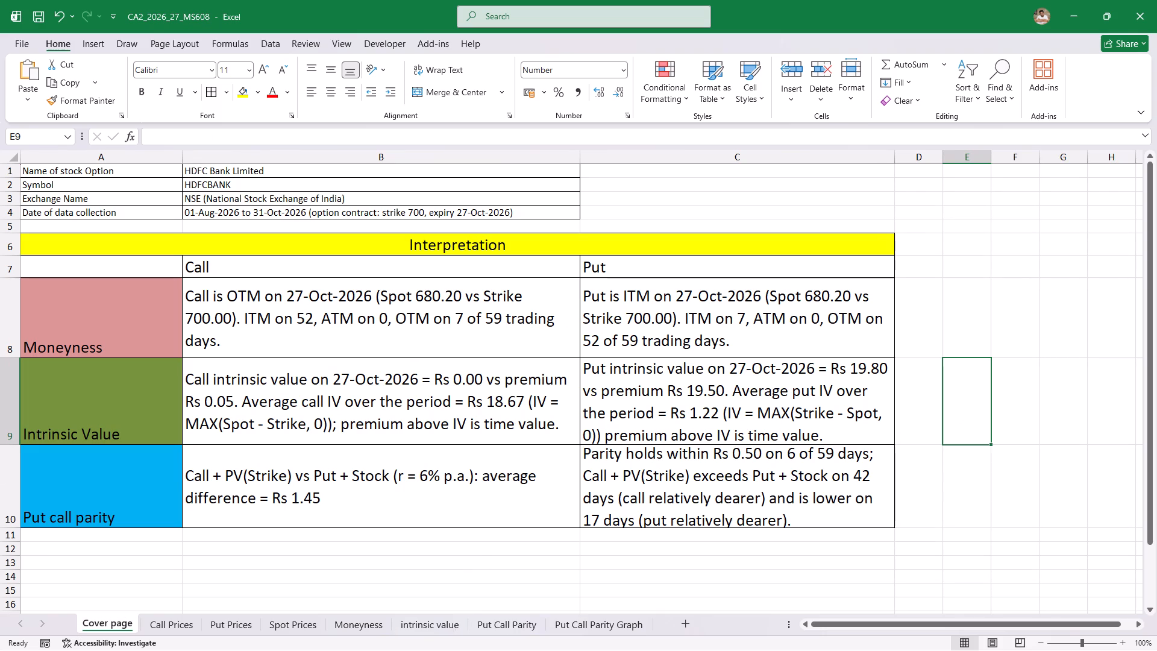
pyautogui.doubleClick(342, 423)
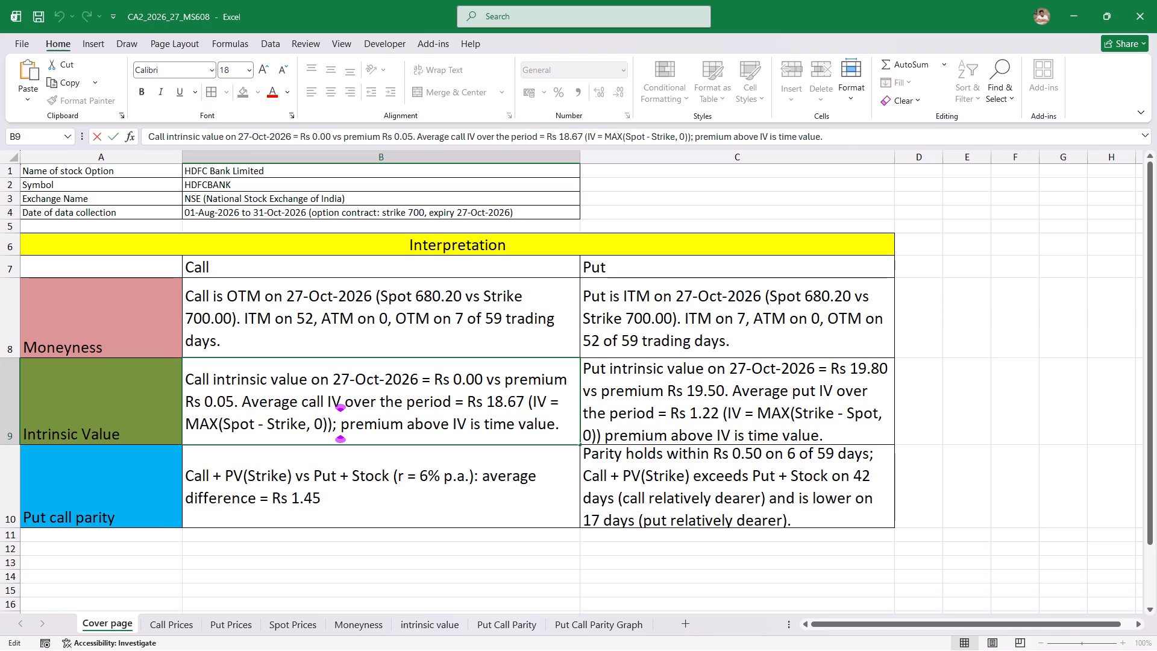
pyautogui.moveTo(565, 424); pyautogui.dragTo(524, 407)
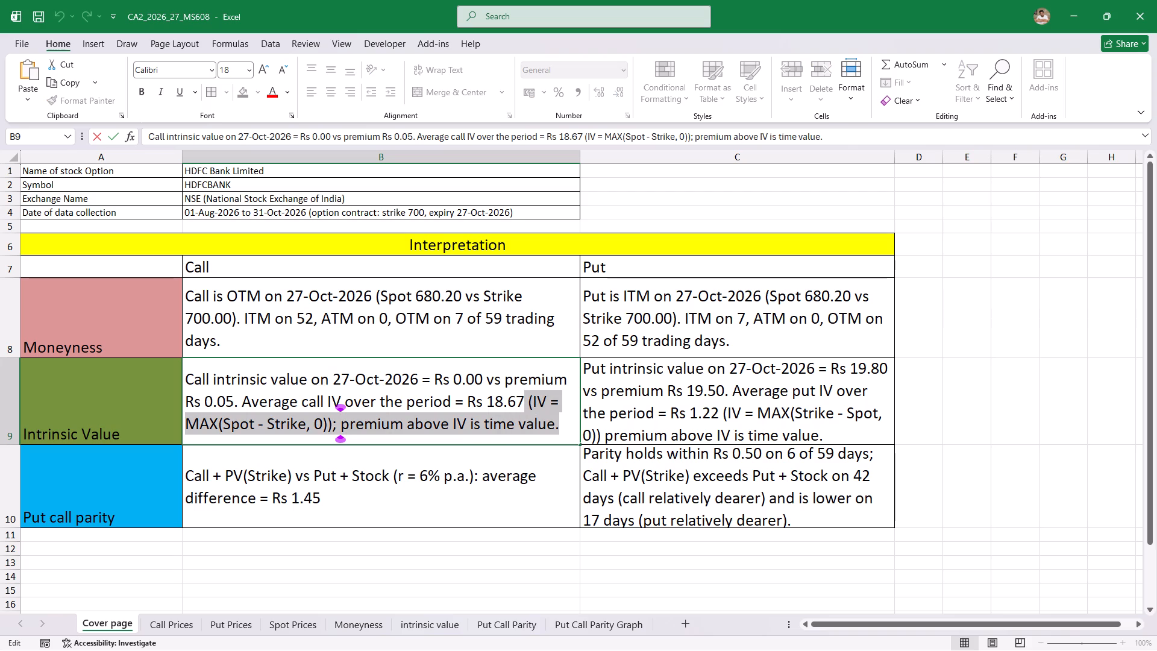
pyautogui.moveTo(524, 407); pyautogui.dragTo(337, 451)
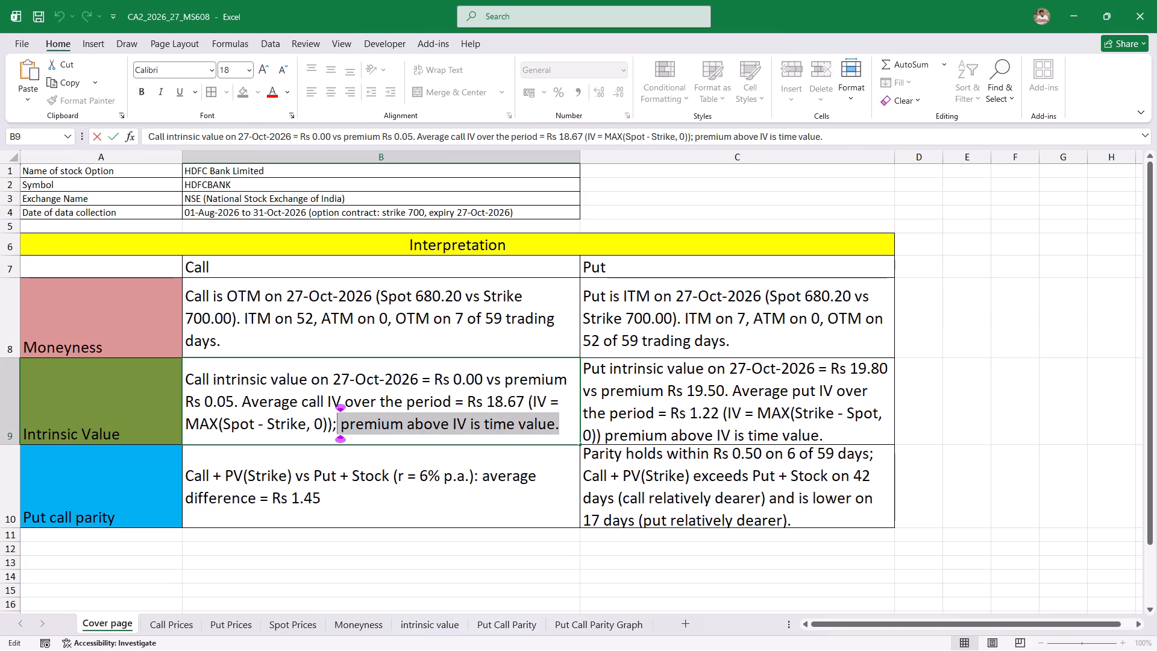
pyautogui.moveTo(337, 451); pyautogui.dragTo(332, 449)
pyautogui.press('BackSpace')
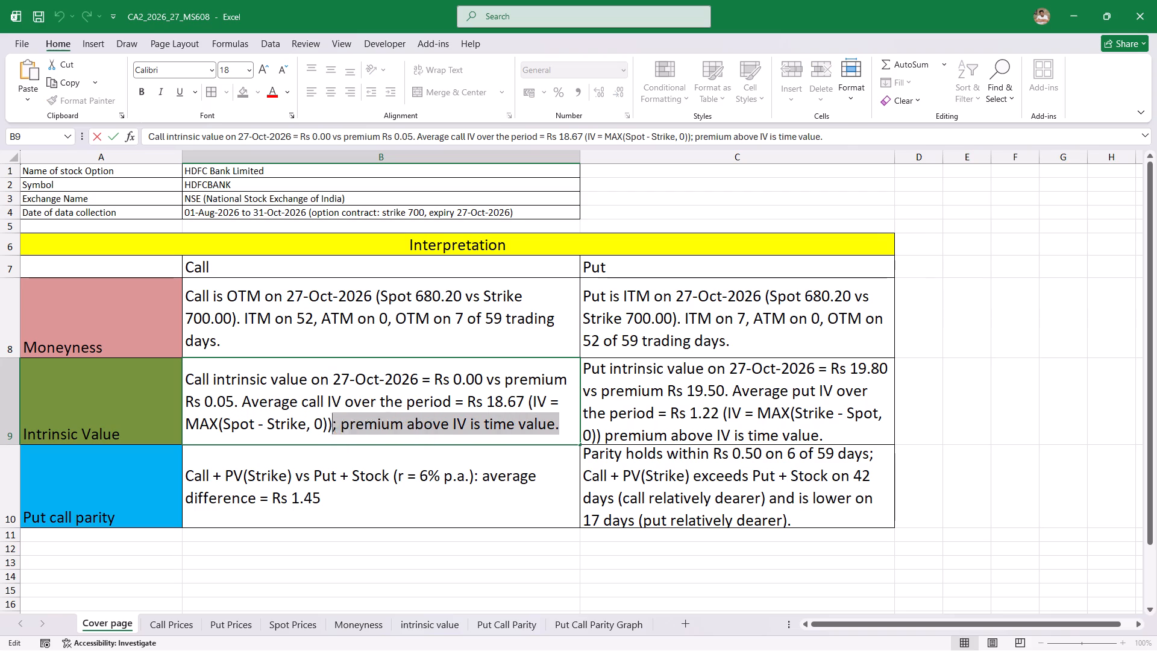
pyautogui.press('Return')
# Delete "premium above IV is time value." from the put intrinsic value interpretation in C9 of the Cover page sheet and save the workbook.
pyautogui.click(634, 397)
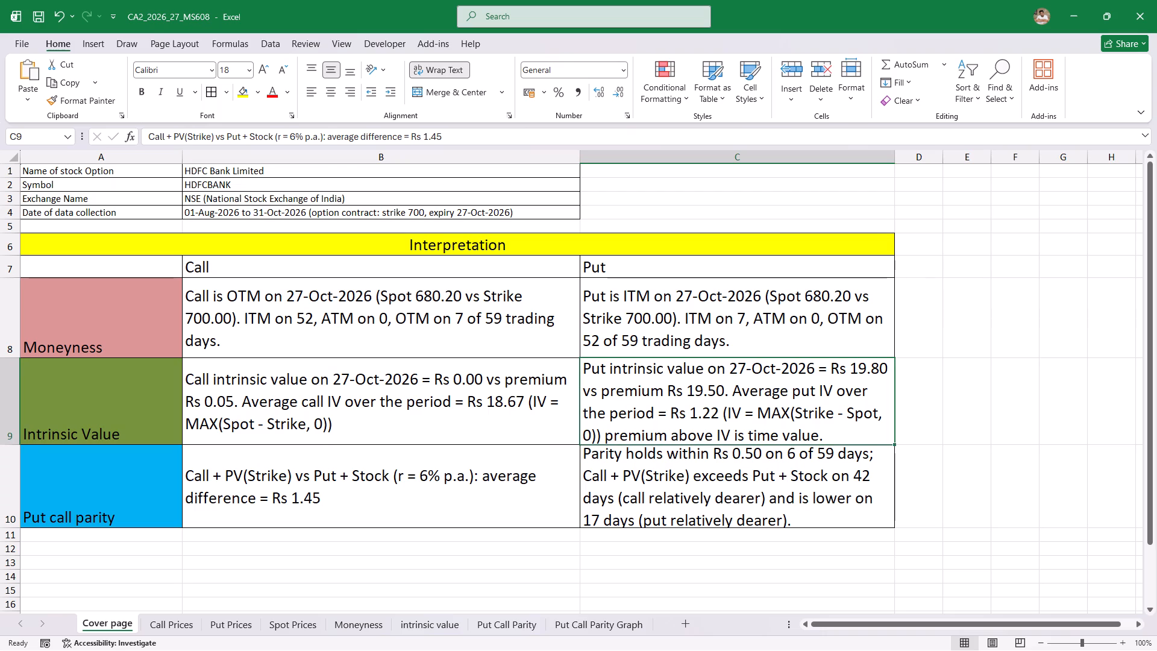
pyautogui.click(512, 633)
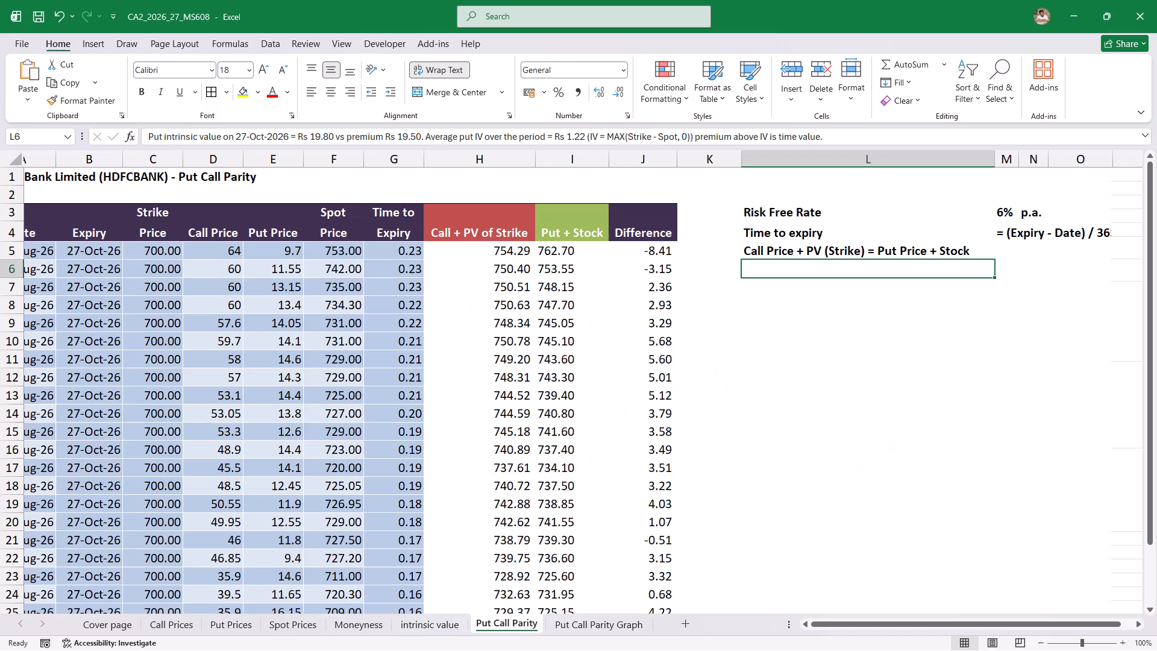
pyautogui.click(447, 627)
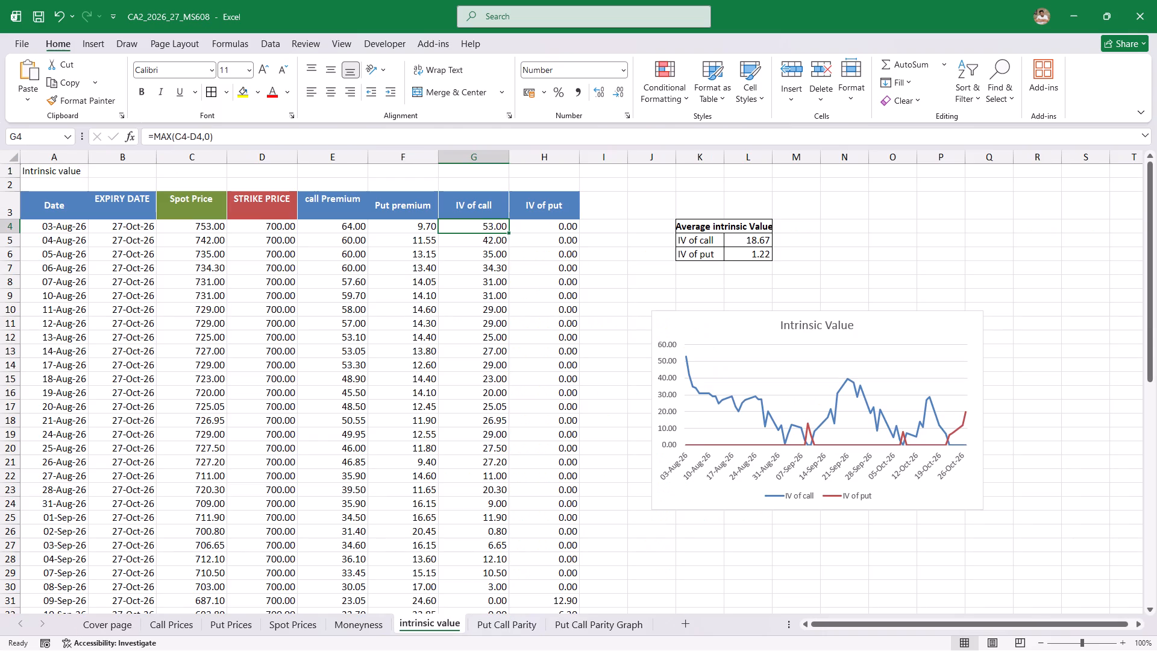
pyautogui.click(114, 626)
pyautogui.doubleClick(709, 395)
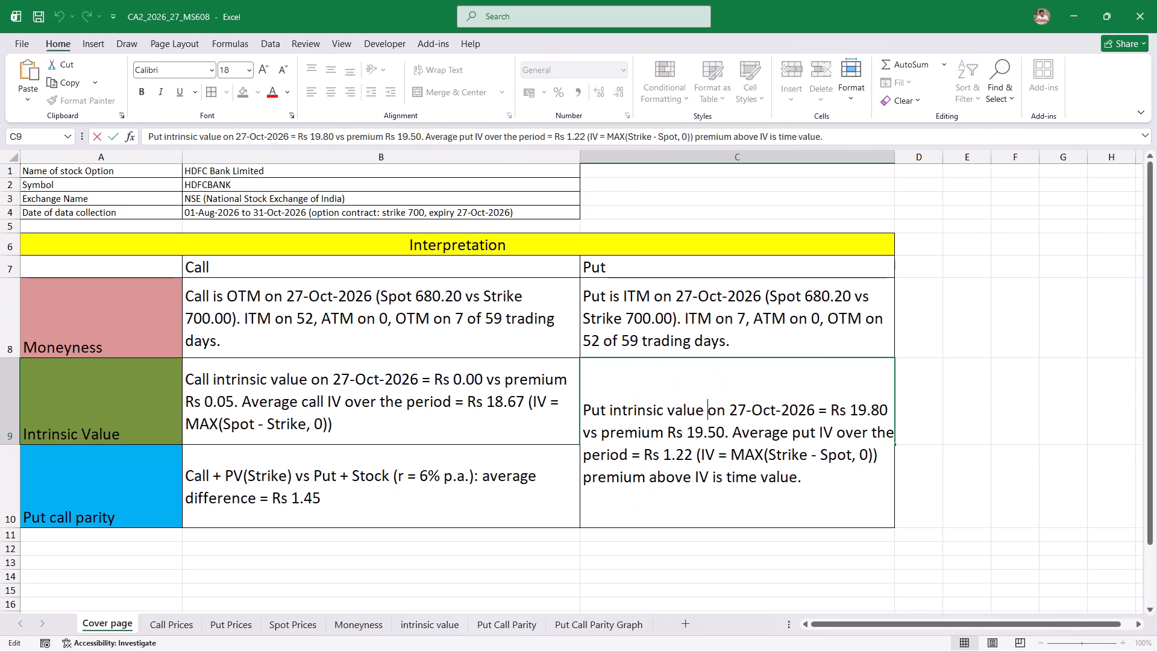
pyautogui.moveTo(824, 480); pyautogui.dragTo(745, 483)
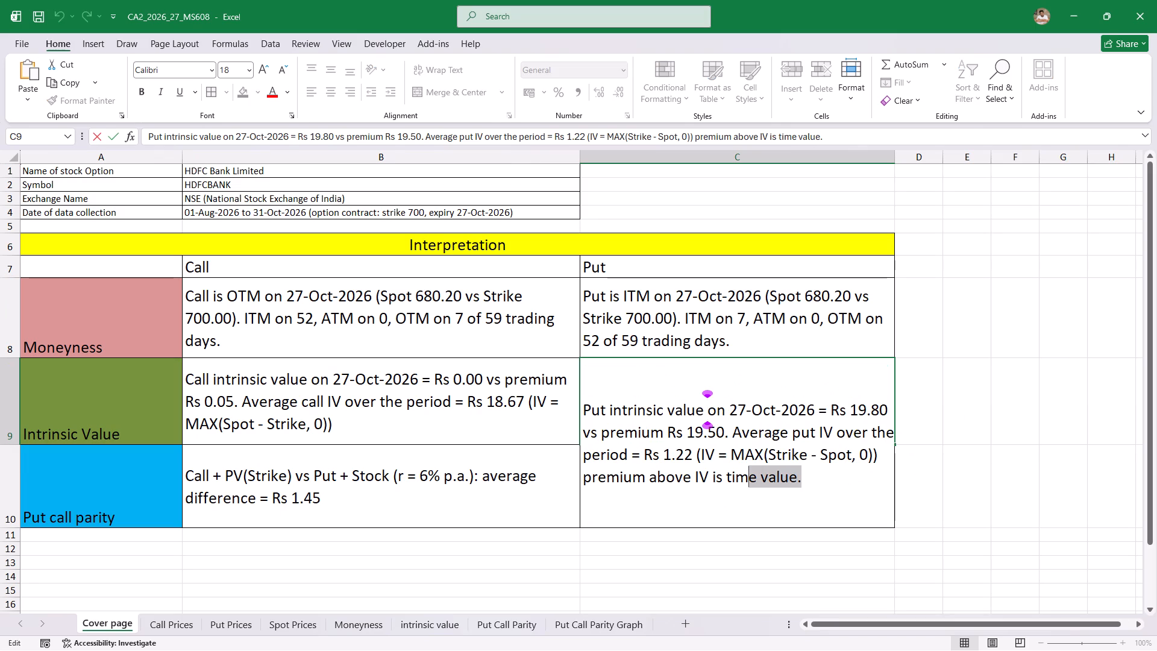
pyautogui.moveTo(745, 483); pyautogui.dragTo(569, 508)
pyautogui.press('BackSpace')
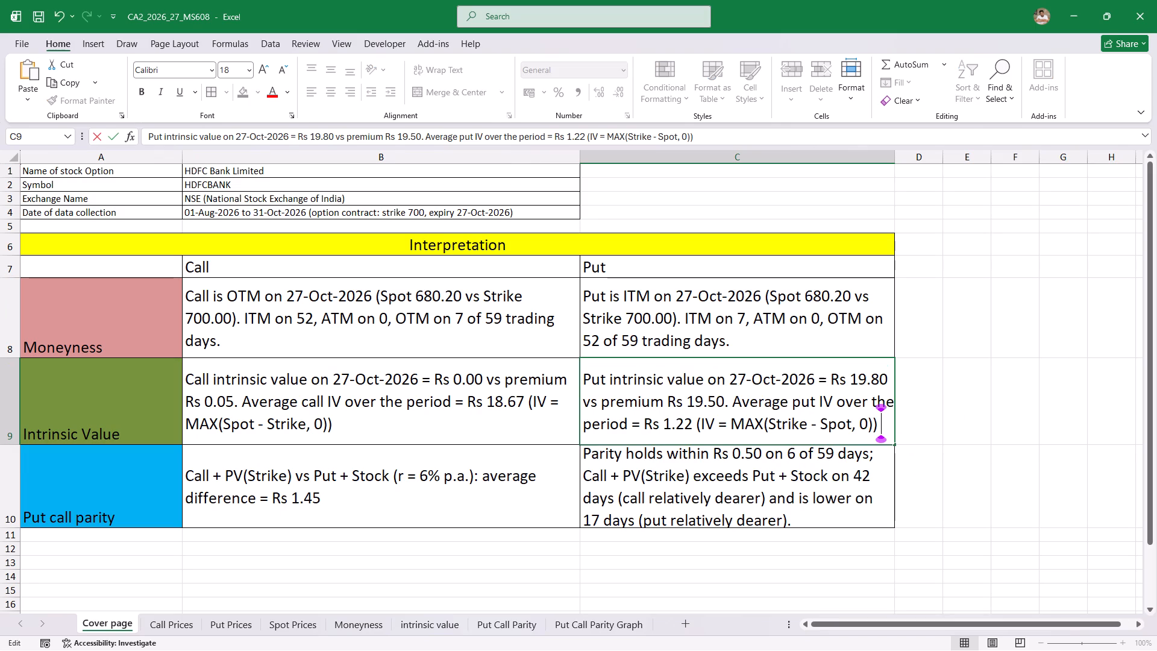
pyautogui.press('Return')
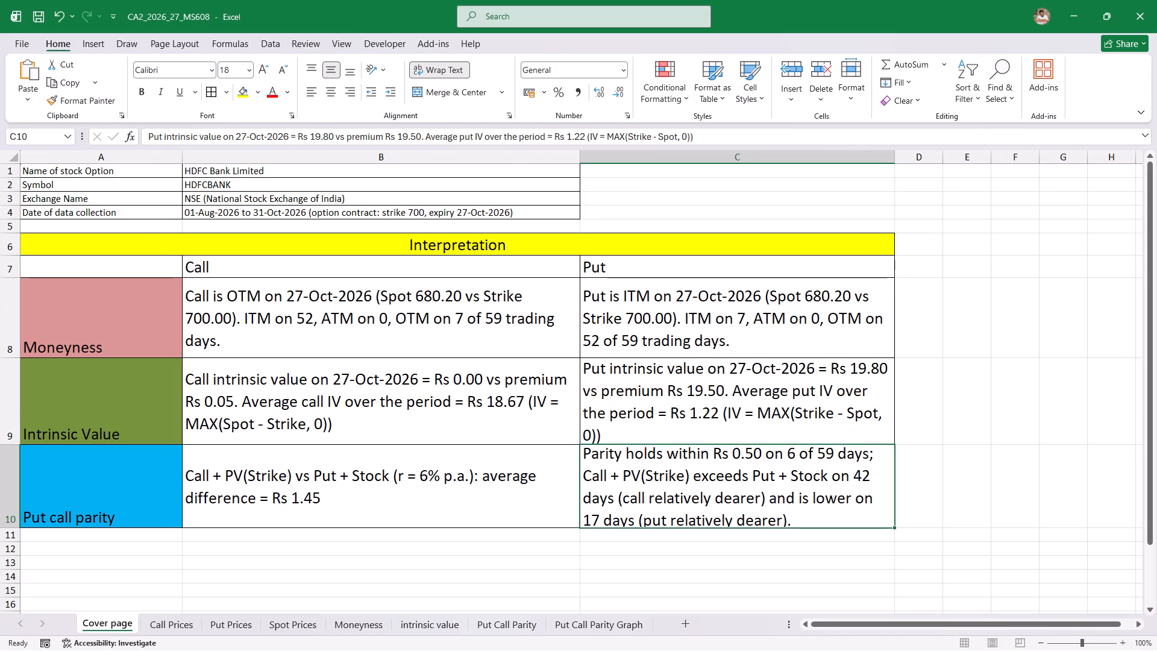
pyautogui.click(356, 505)
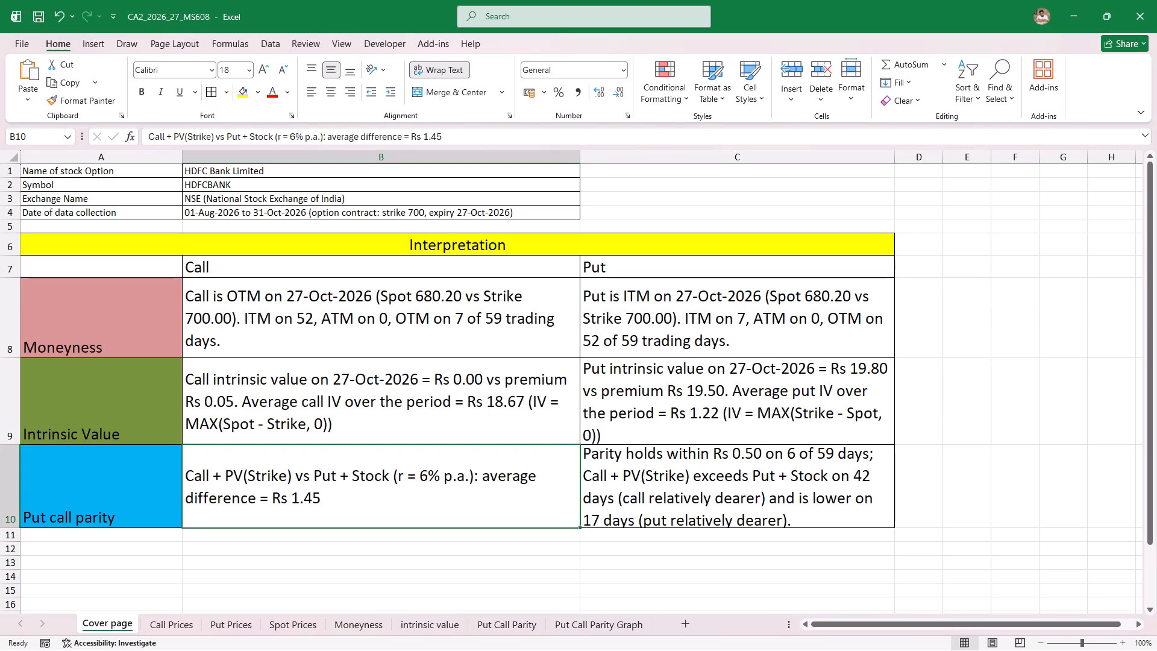
pyautogui.hotkey('ctrl', 's')
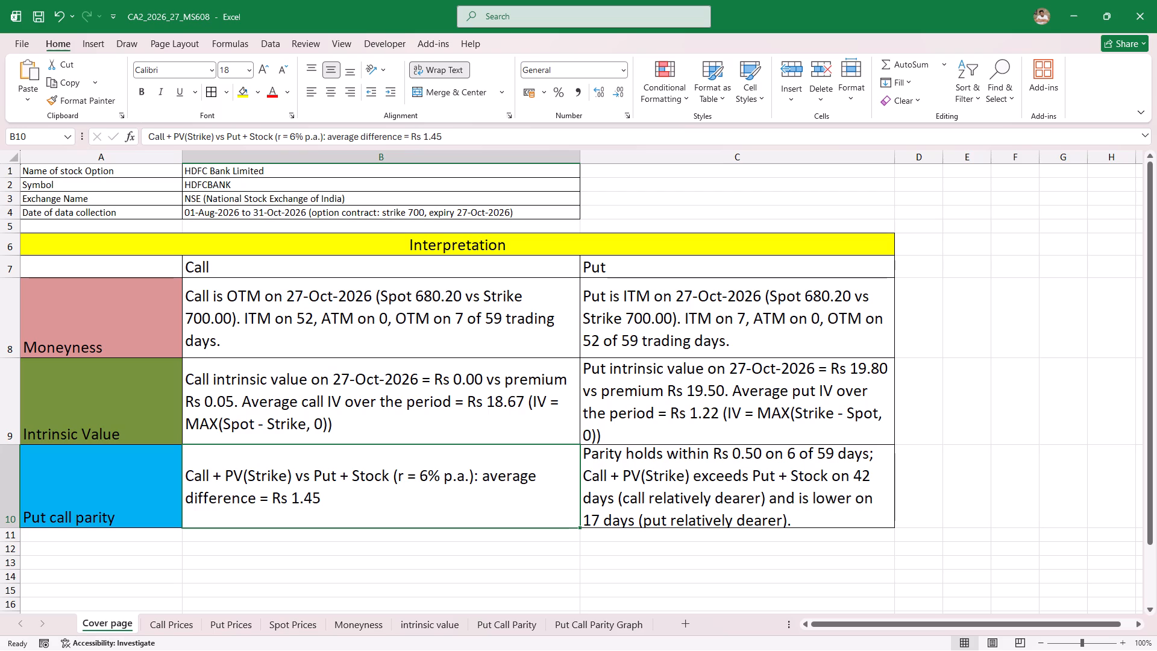
# Centre the interpretation table's labels and text in A8:C10 both horizontally and vertically.
pyautogui.moveTo(86, 304); pyautogui.dragTo(120, 306)
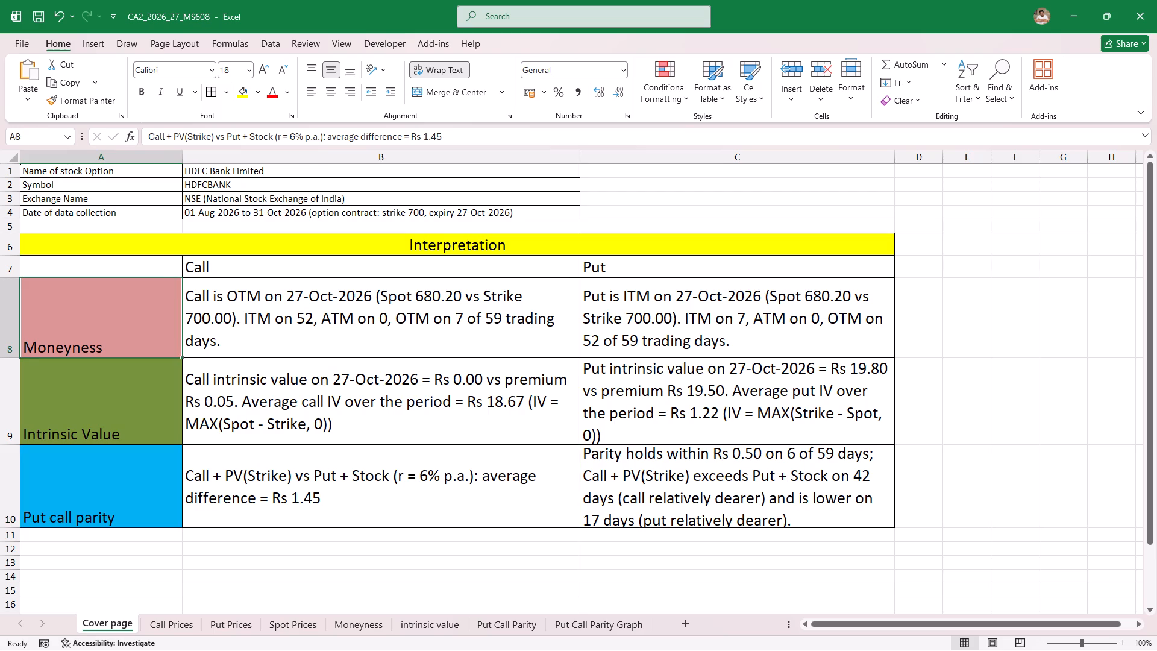
pyautogui.moveTo(120, 306); pyautogui.dragTo(602, 493)
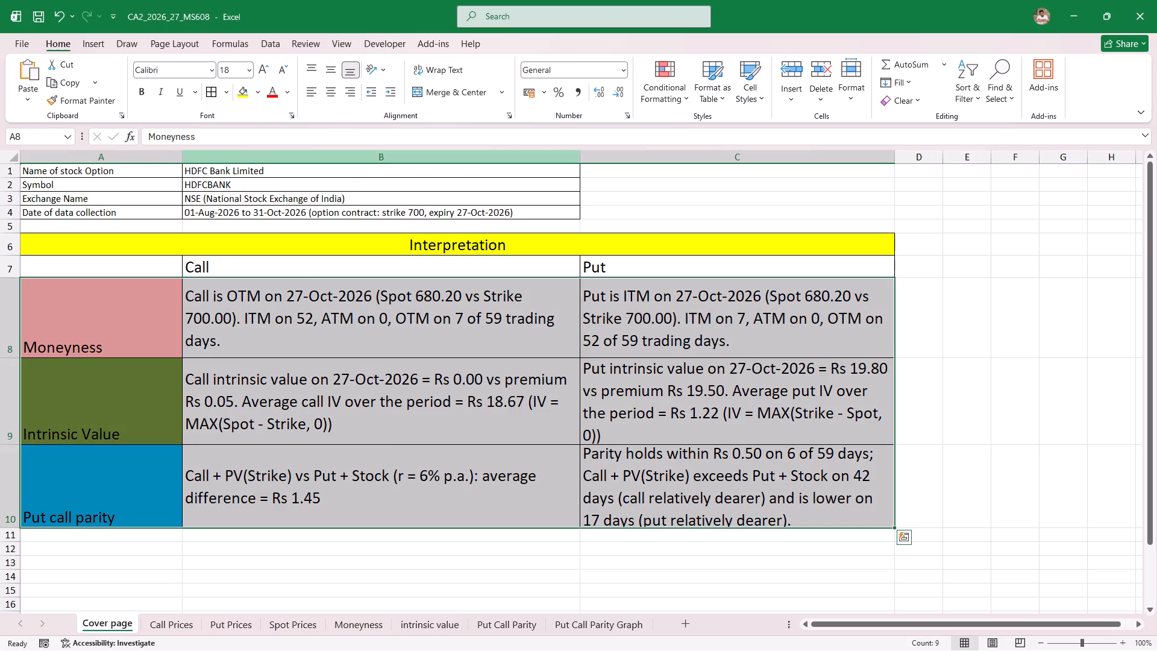
pyautogui.click(337, 89)
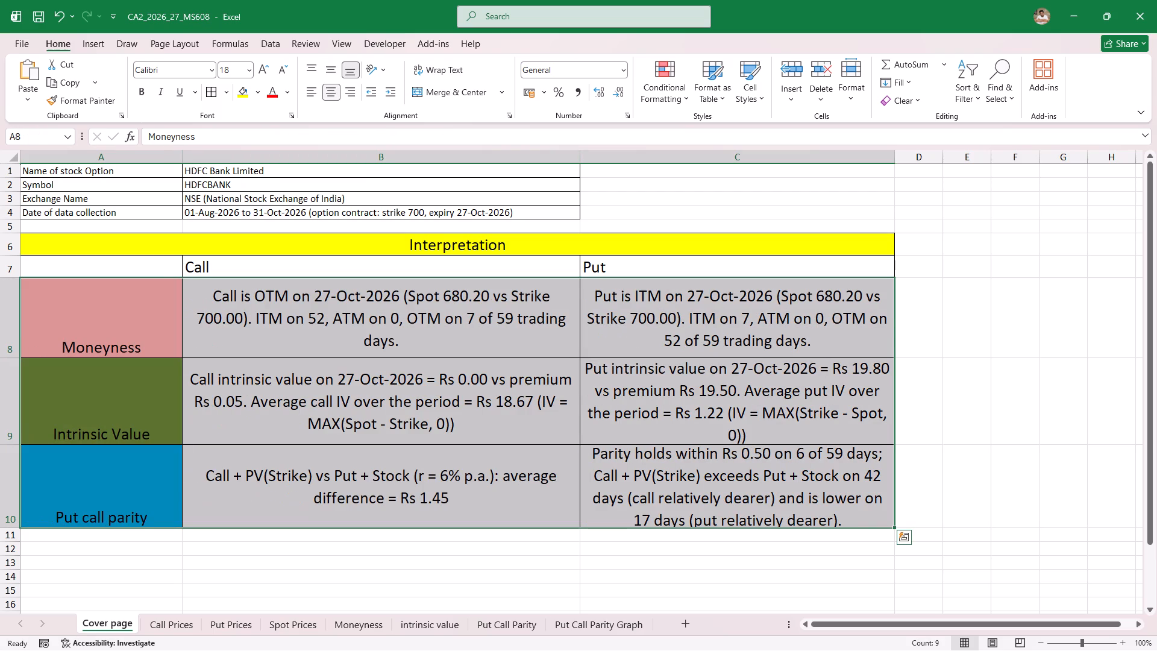
pyautogui.click(338, 68)
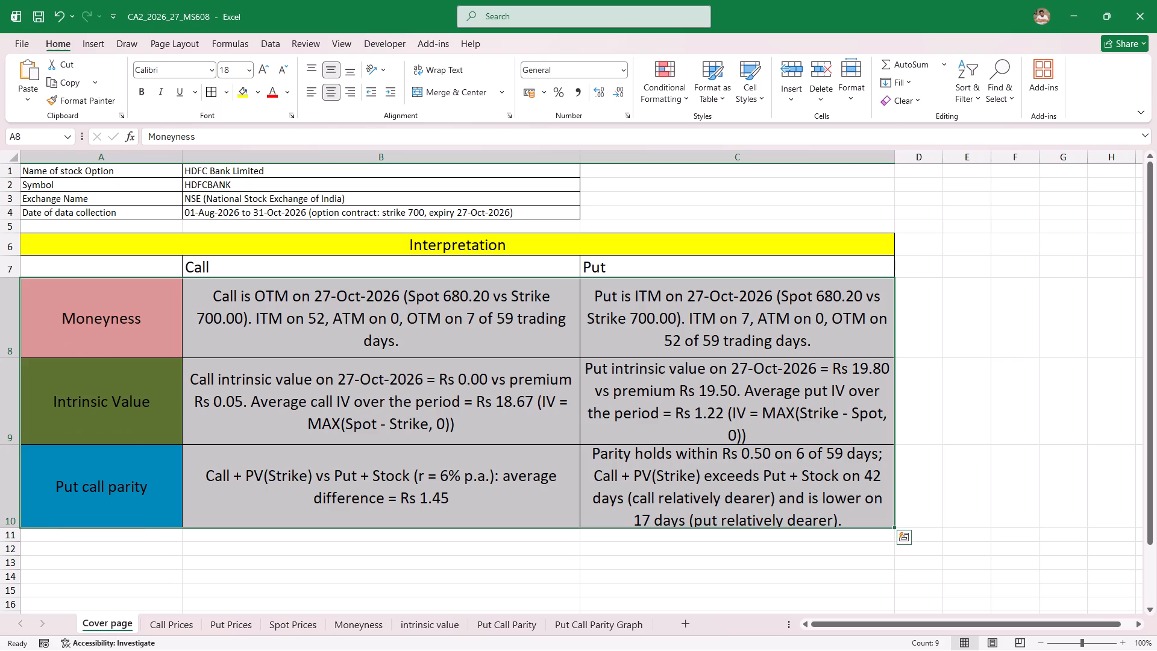
pyautogui.click(299, 412)
# Centre the Call and Put column headings in B7:C7 horizontally.
pyautogui.moveTo(322, 268); pyautogui.dragTo(427, 274)
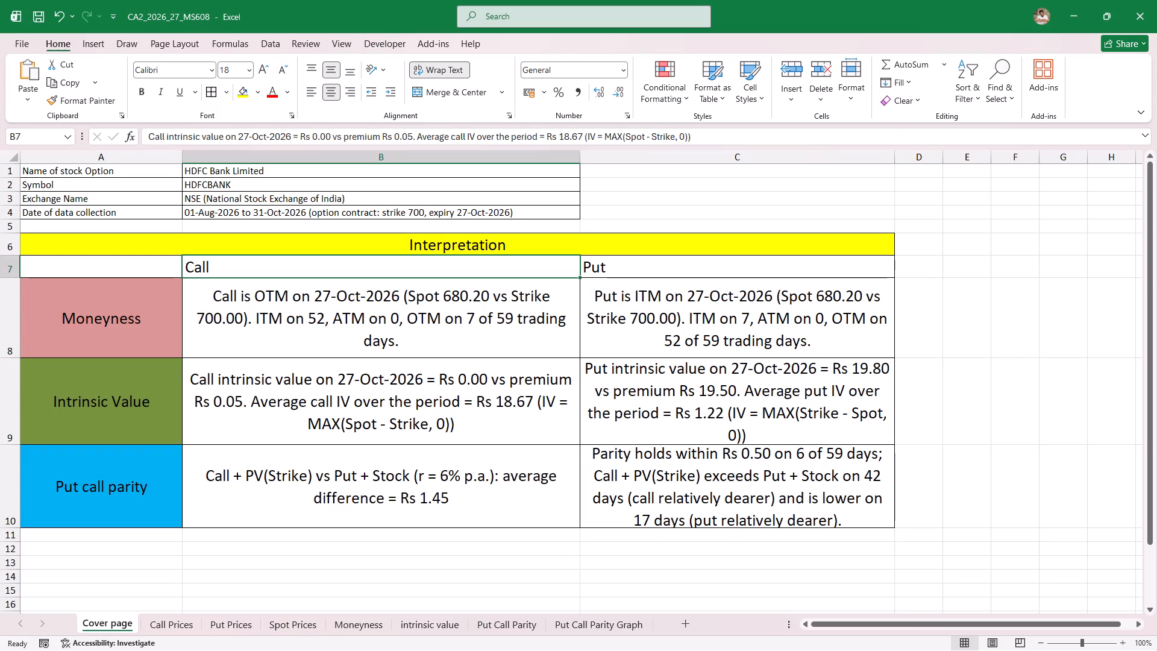
pyautogui.moveTo(427, 274); pyautogui.dragTo(601, 272)
pyautogui.click(330, 94)
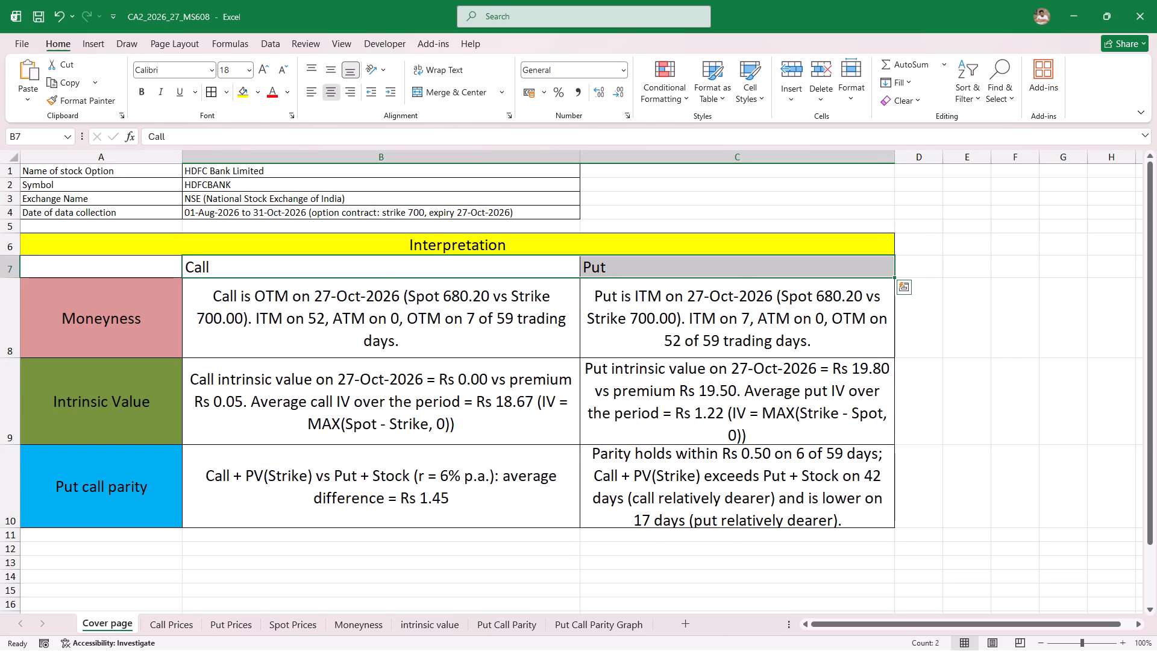
pyautogui.click(359, 336)
pyautogui.scroll(3, 359, 336)
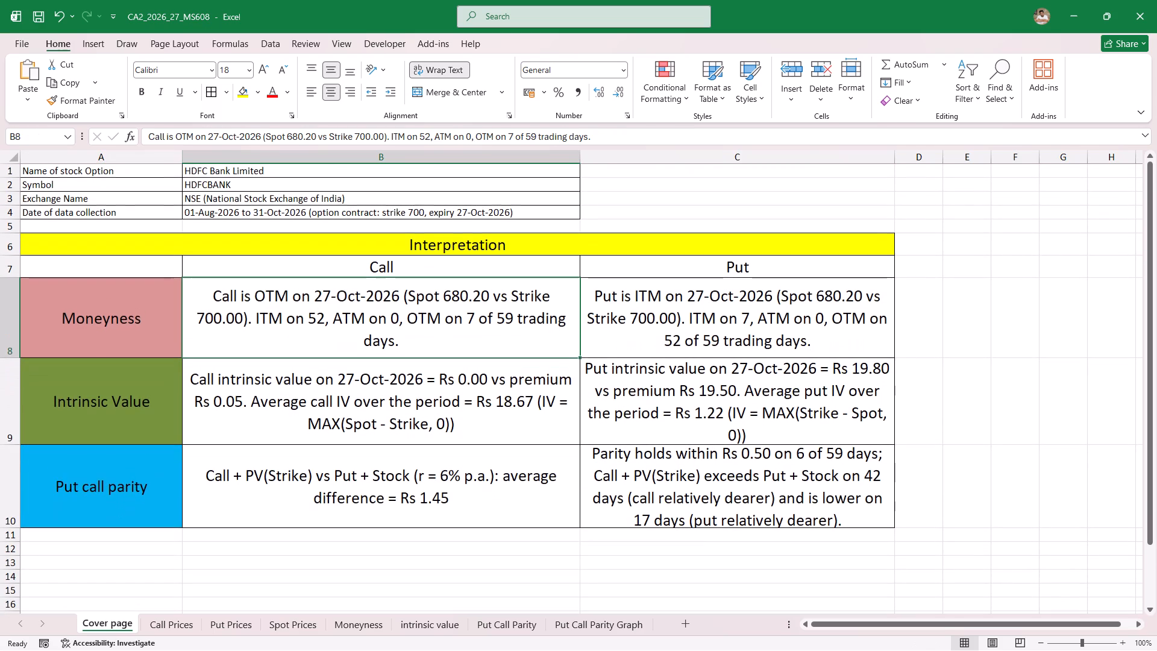
# Save the workbook.
pyautogui.hotkey('ctrl', 's')
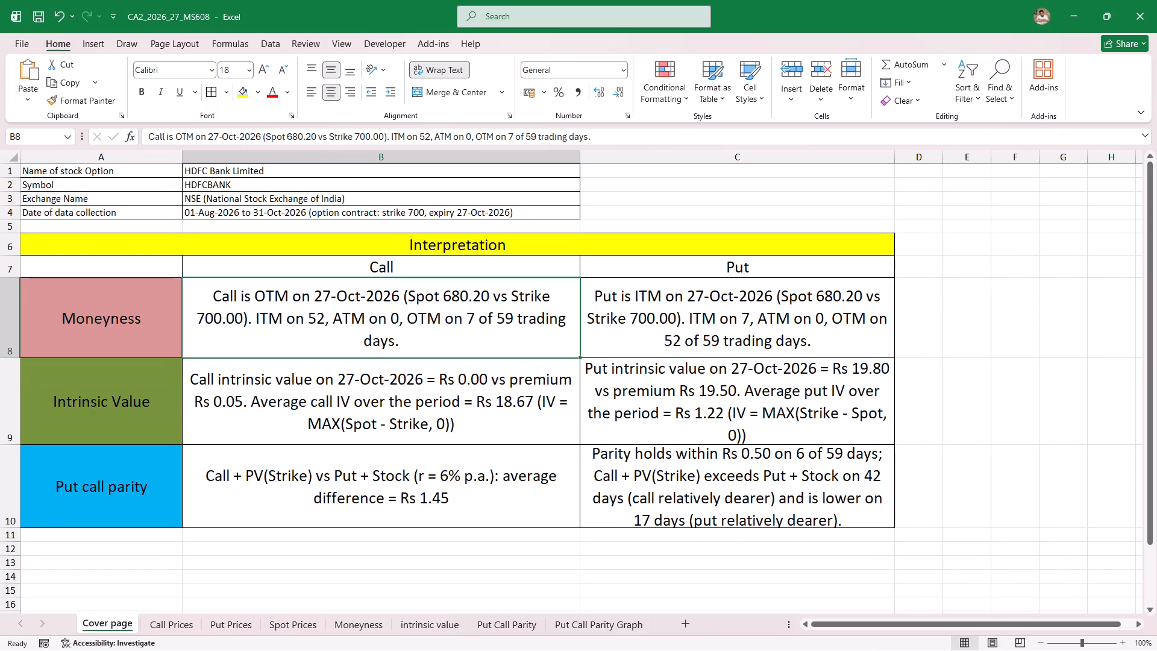
# Review the Put Call Parity Graph sheet and examine the first data row's formulas on the Put Call Parity sheet.
pyautogui.click(560, 627)
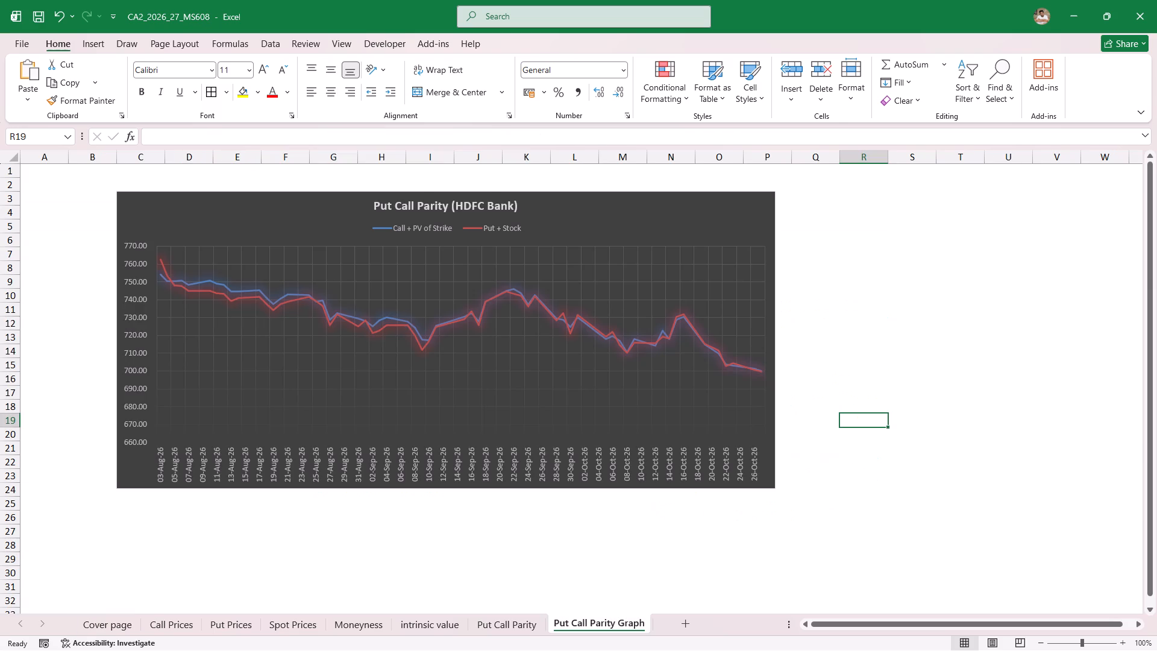
pyautogui.click(504, 630)
pyautogui.hscroll(1, 302, 421)
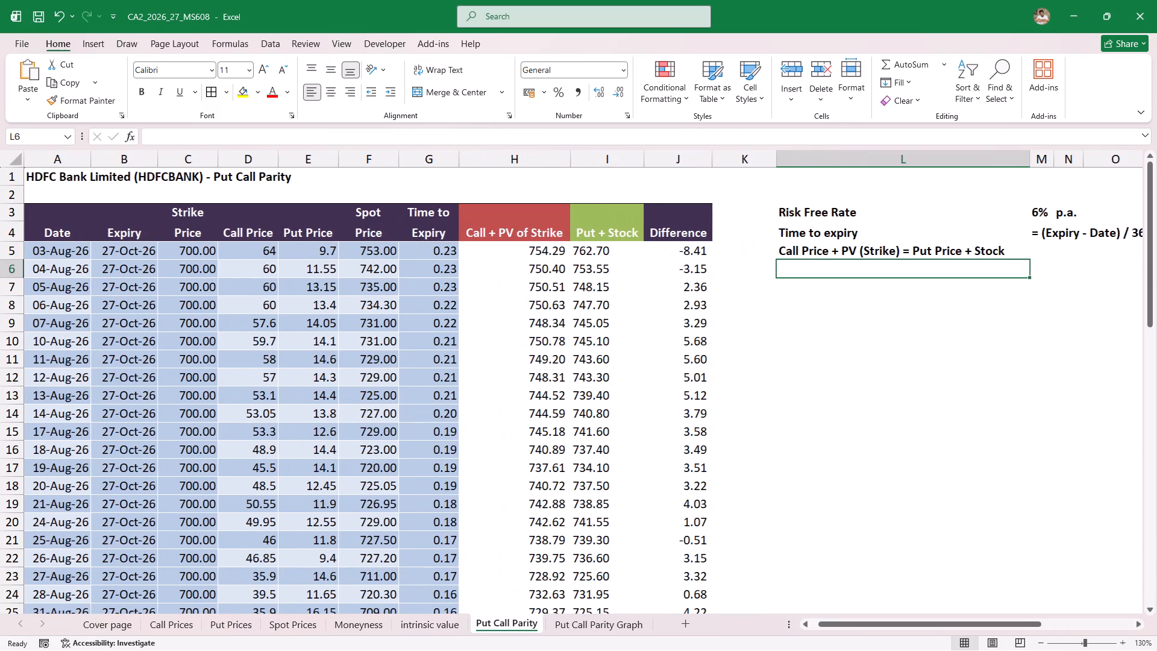
pyautogui.click(111, 252)
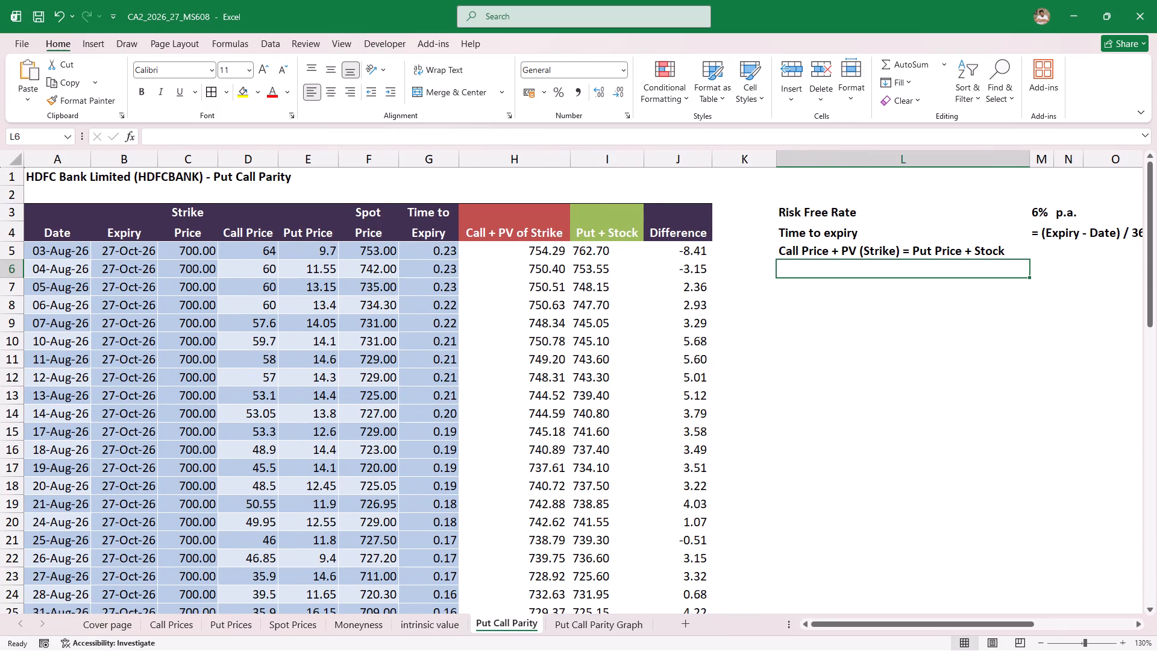
pyautogui.click(64, 251)
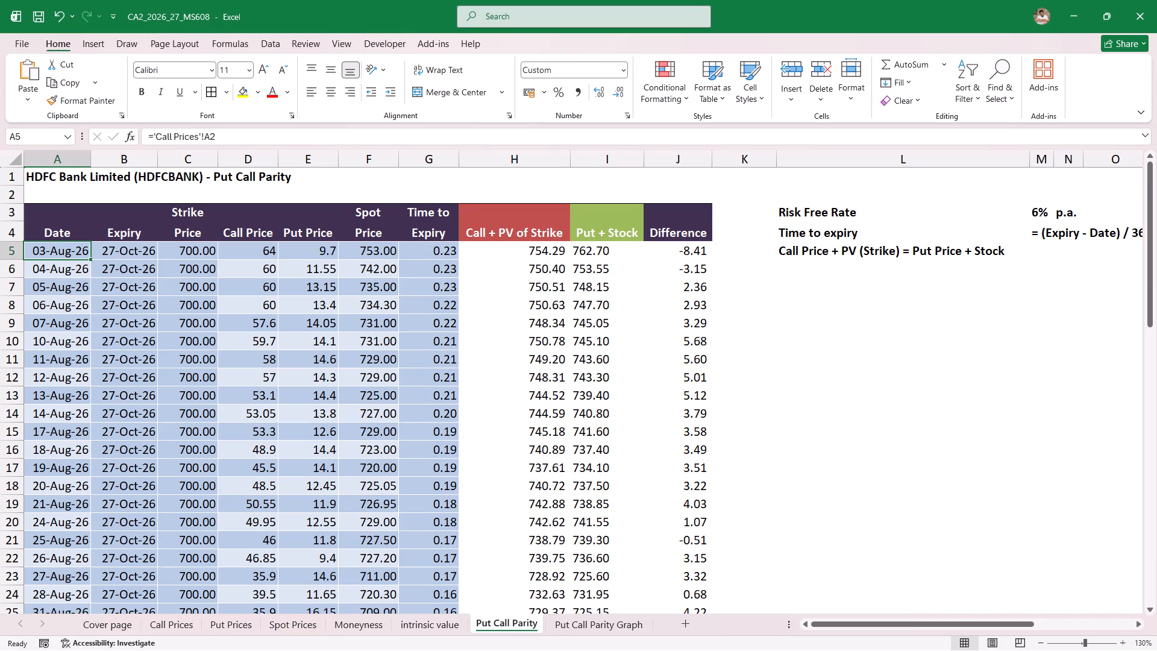
pyautogui.click(534, 254)
pyautogui.click(428, 246)
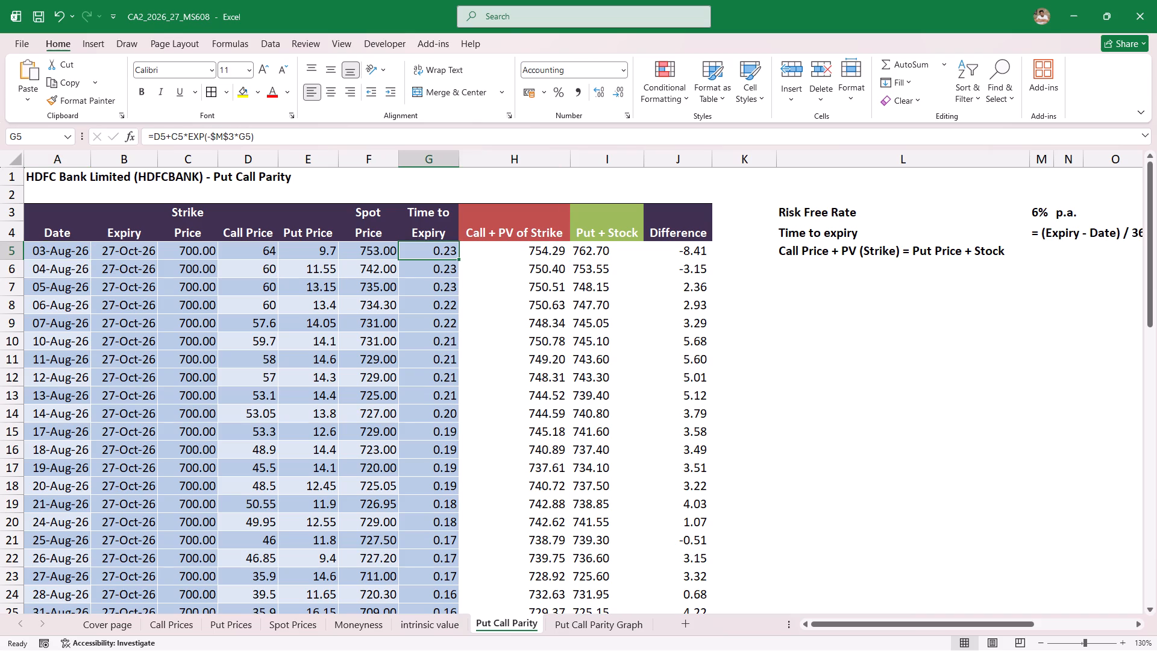
pyautogui.click(538, 244)
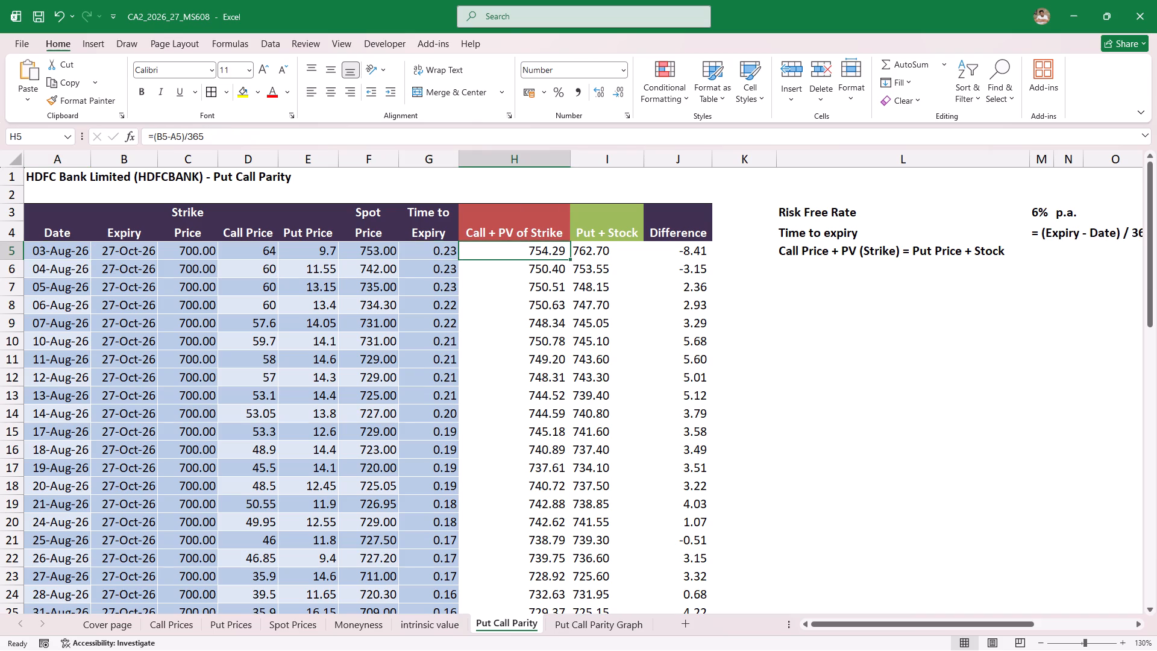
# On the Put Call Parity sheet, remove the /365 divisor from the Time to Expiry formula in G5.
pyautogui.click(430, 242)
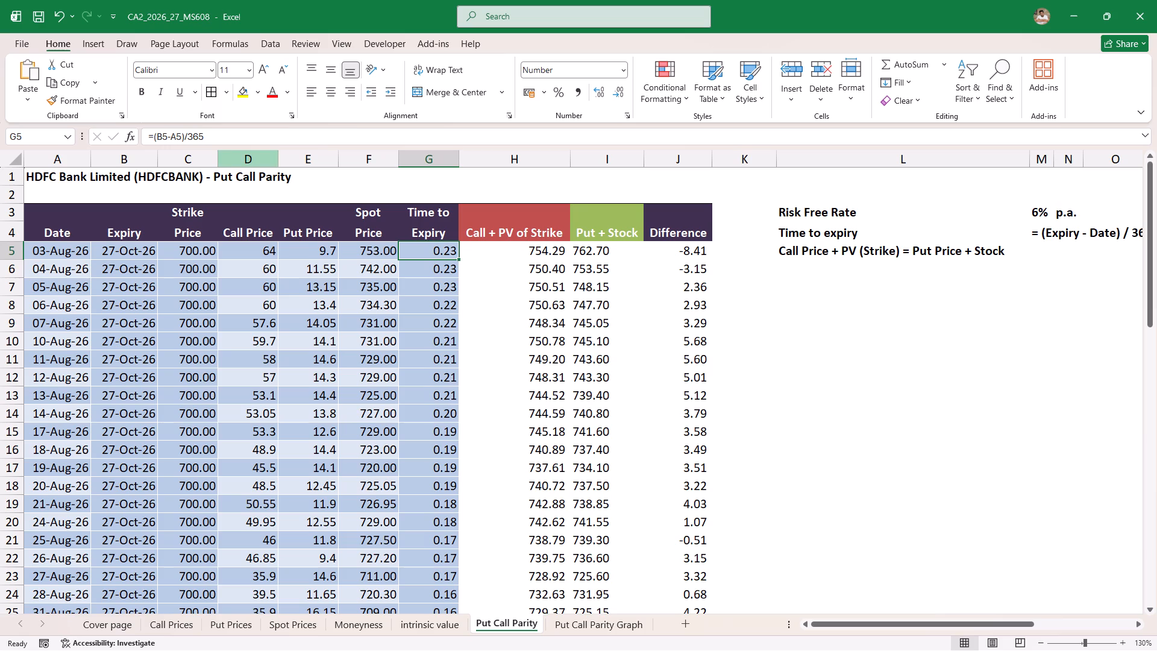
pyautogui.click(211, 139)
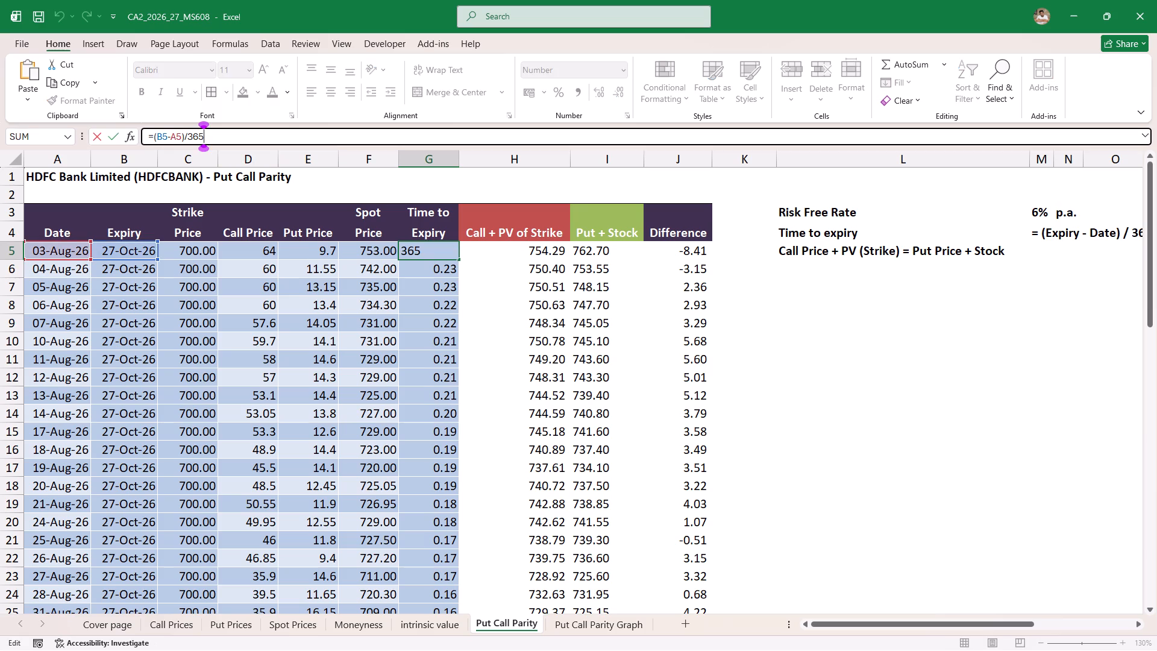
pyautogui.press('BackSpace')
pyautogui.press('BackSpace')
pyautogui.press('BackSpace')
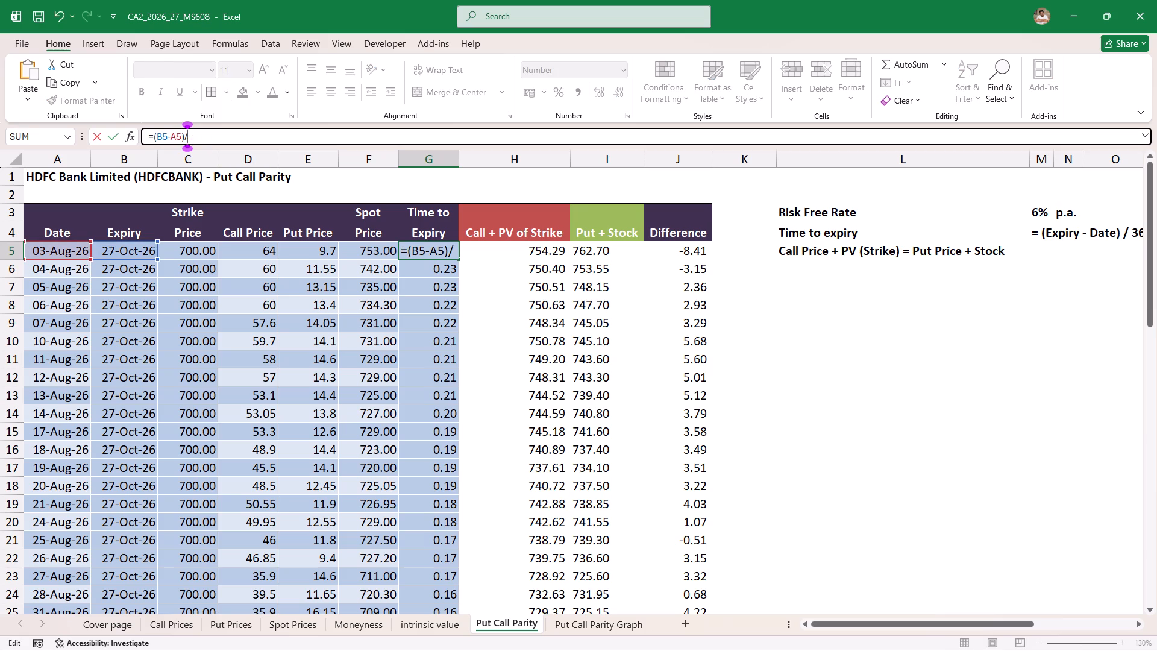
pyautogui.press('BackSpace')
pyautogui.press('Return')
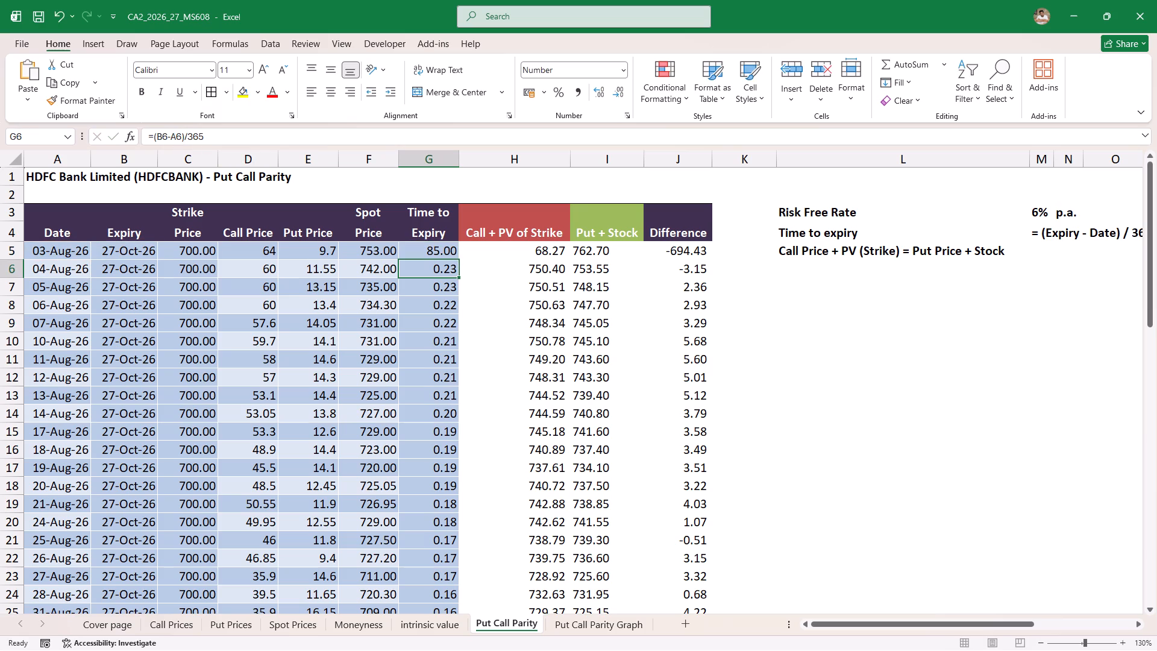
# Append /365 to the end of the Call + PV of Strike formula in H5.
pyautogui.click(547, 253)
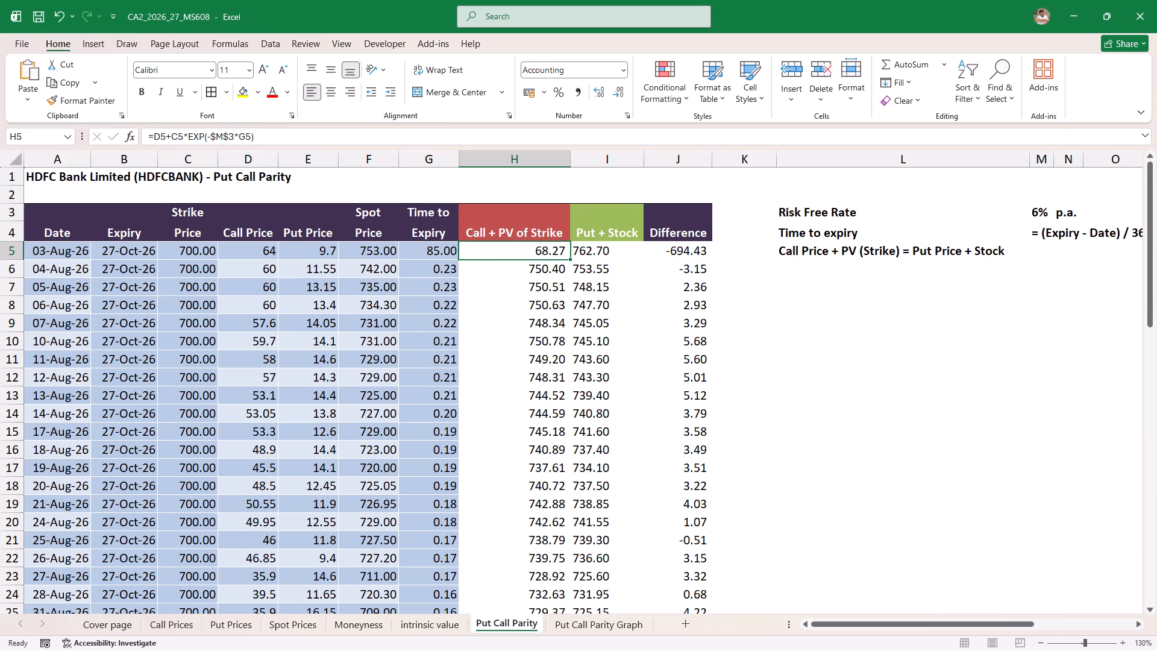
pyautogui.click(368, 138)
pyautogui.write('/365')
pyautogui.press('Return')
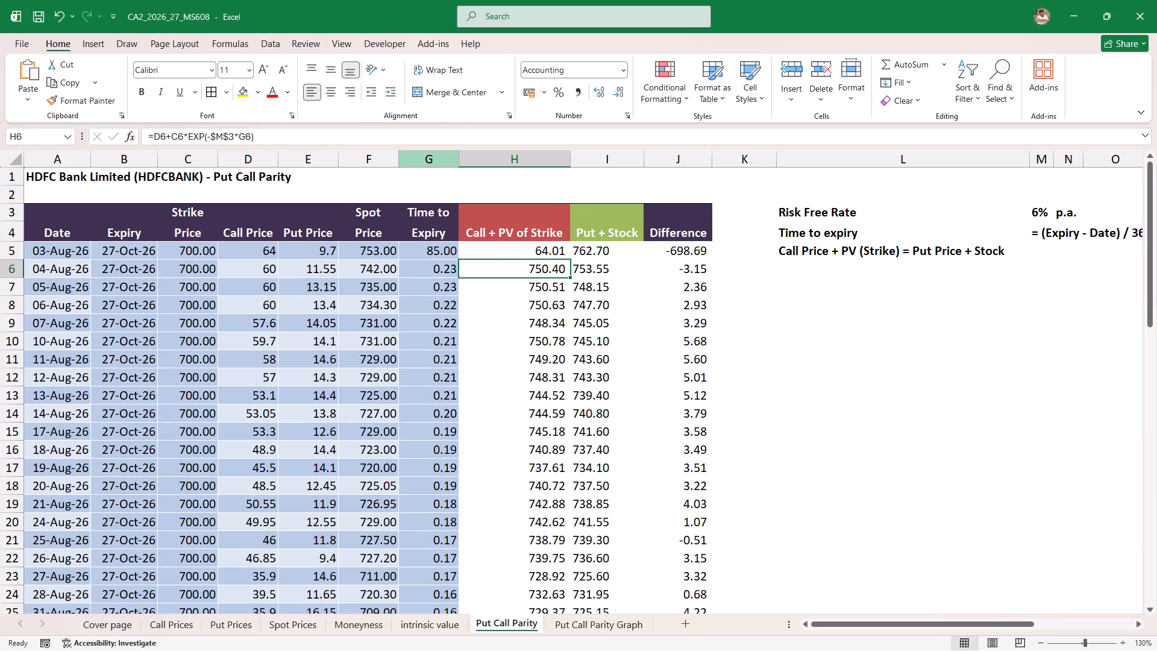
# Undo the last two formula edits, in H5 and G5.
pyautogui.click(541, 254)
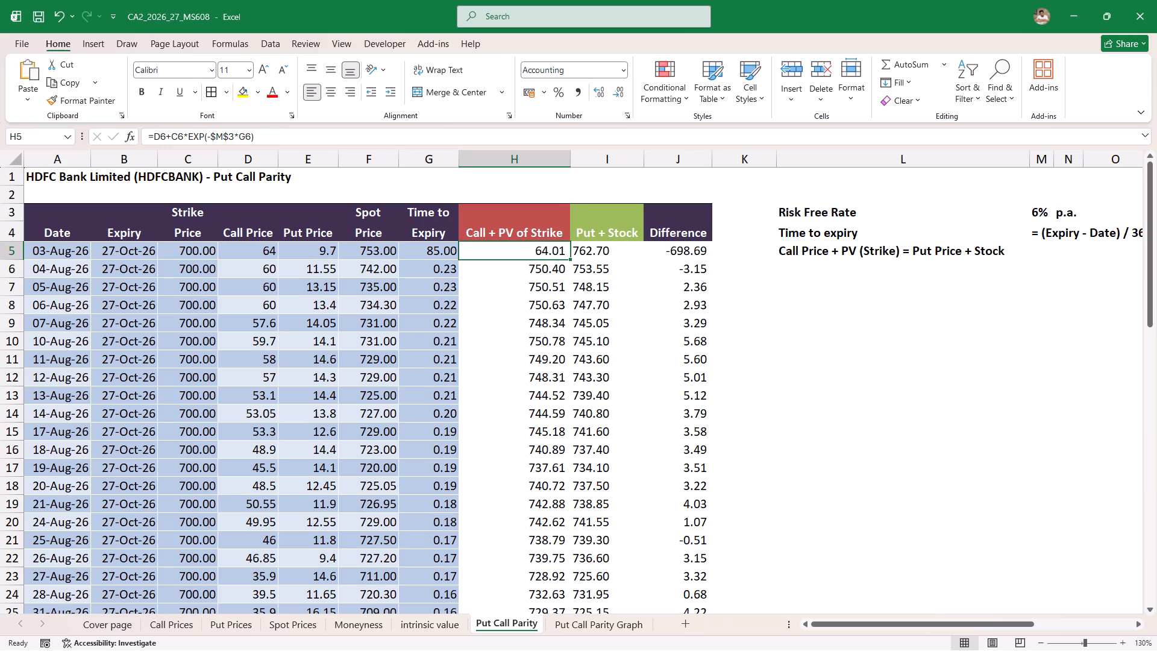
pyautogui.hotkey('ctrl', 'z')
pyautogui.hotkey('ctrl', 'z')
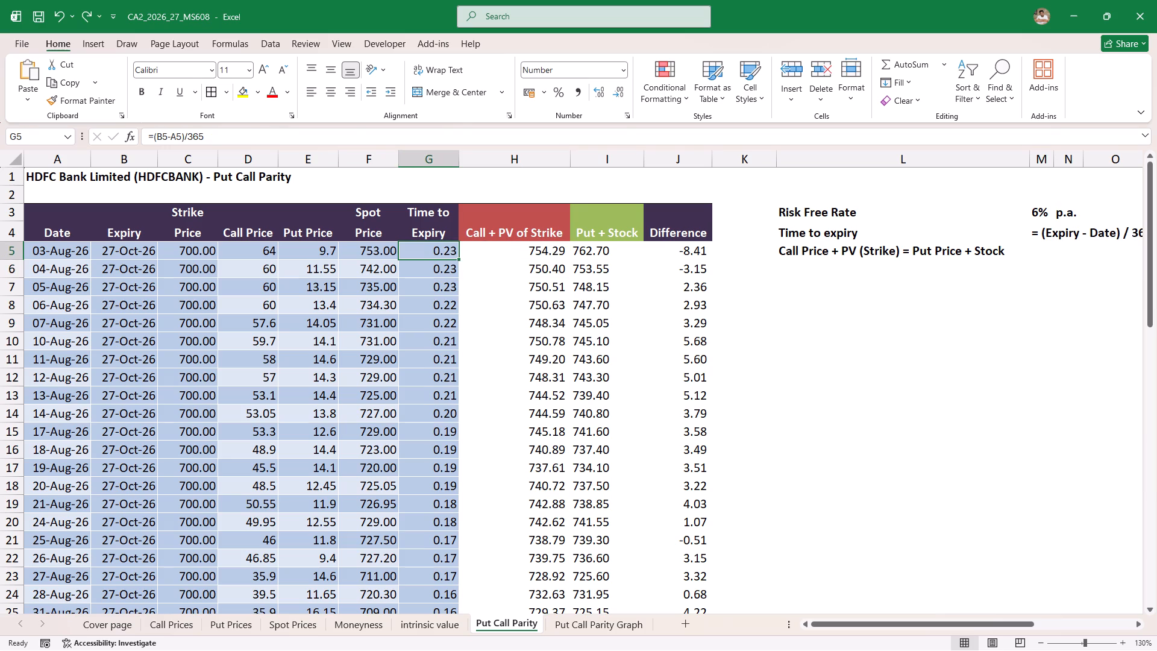
# Examine the row 5 formulas for Time to Expiry, Call + PV of Strike and Put + Stock, and save the workbook.
pyautogui.click(523, 248)
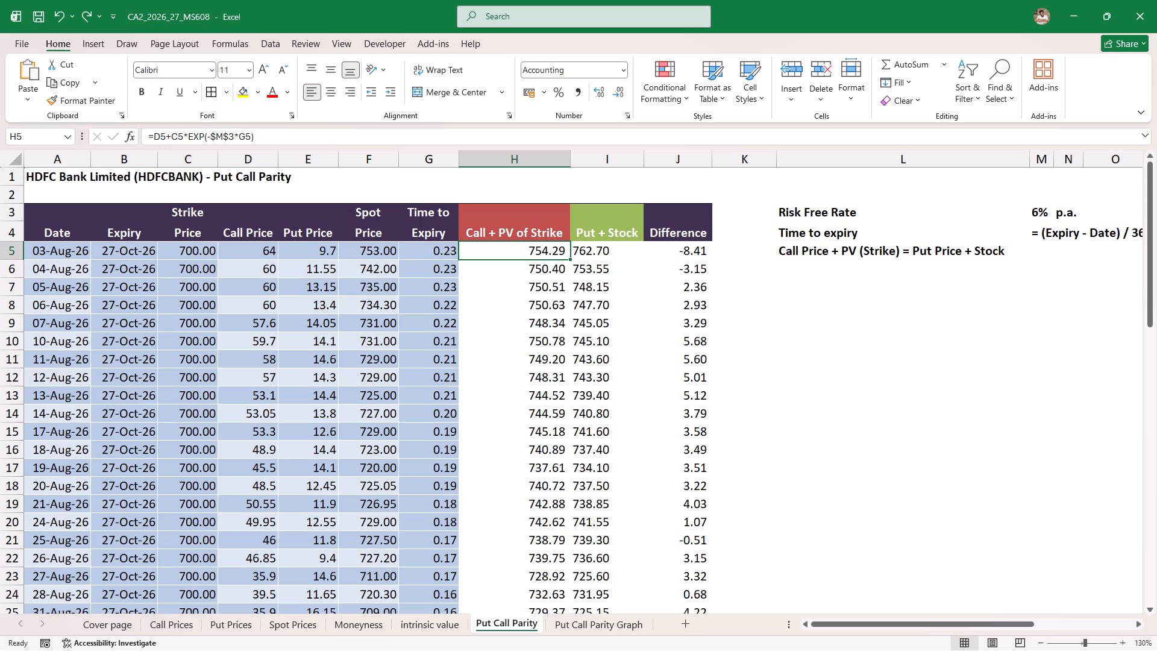
pyautogui.click(439, 250)
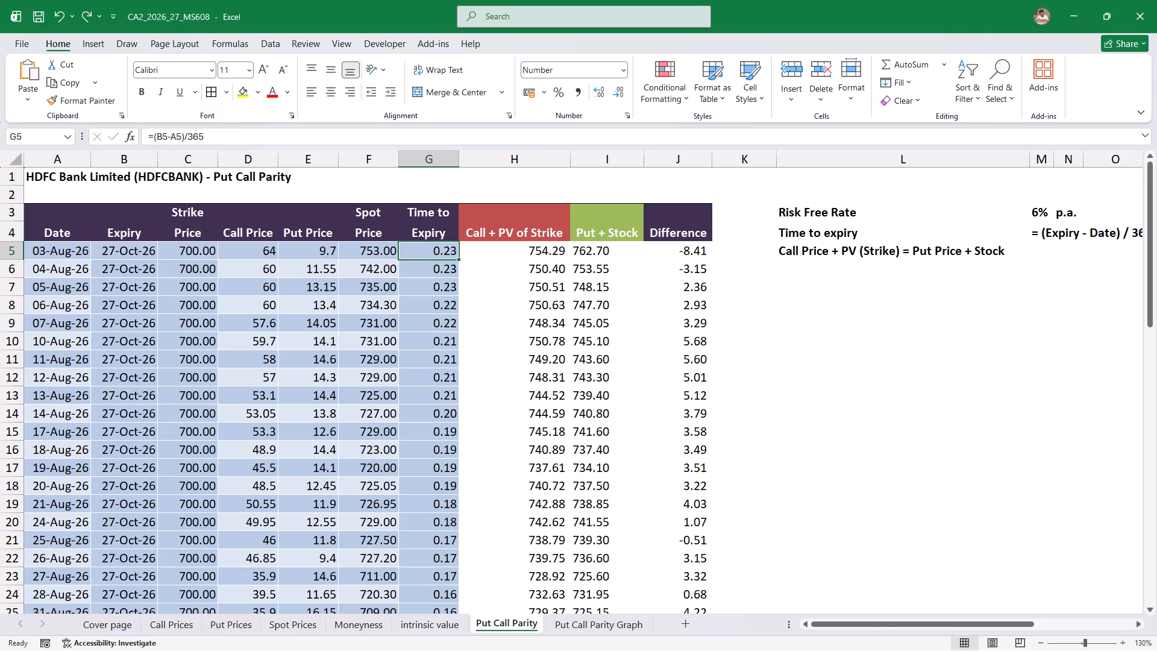
pyautogui.scroll(-1, 480, 297)
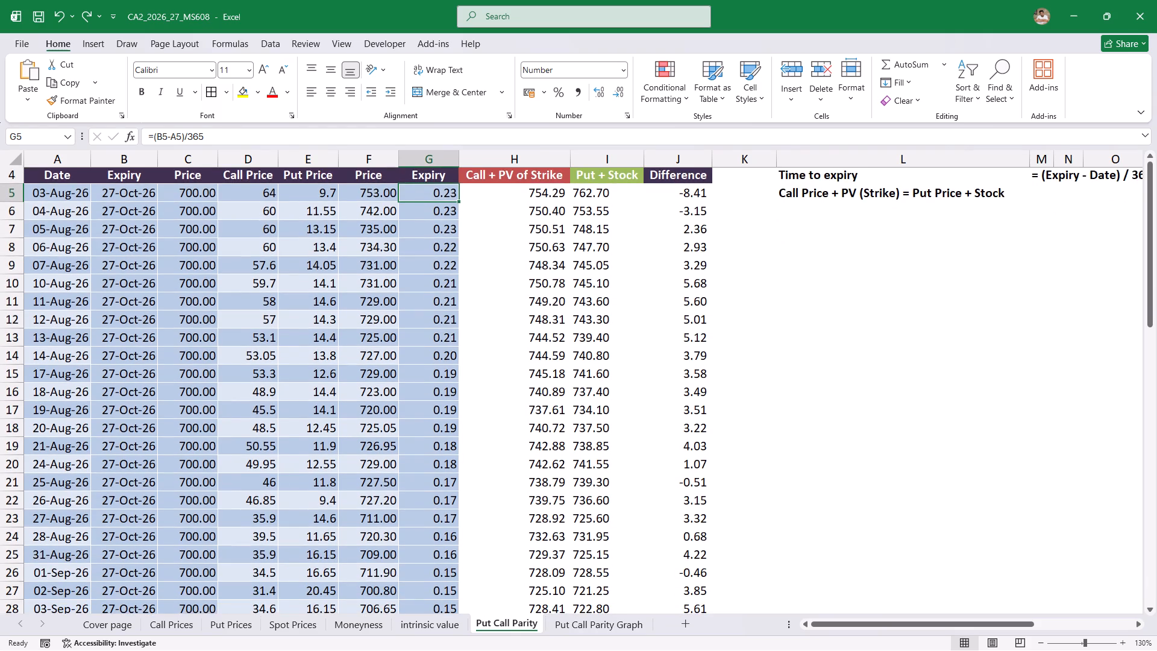
pyautogui.scroll(-1, 480, 297)
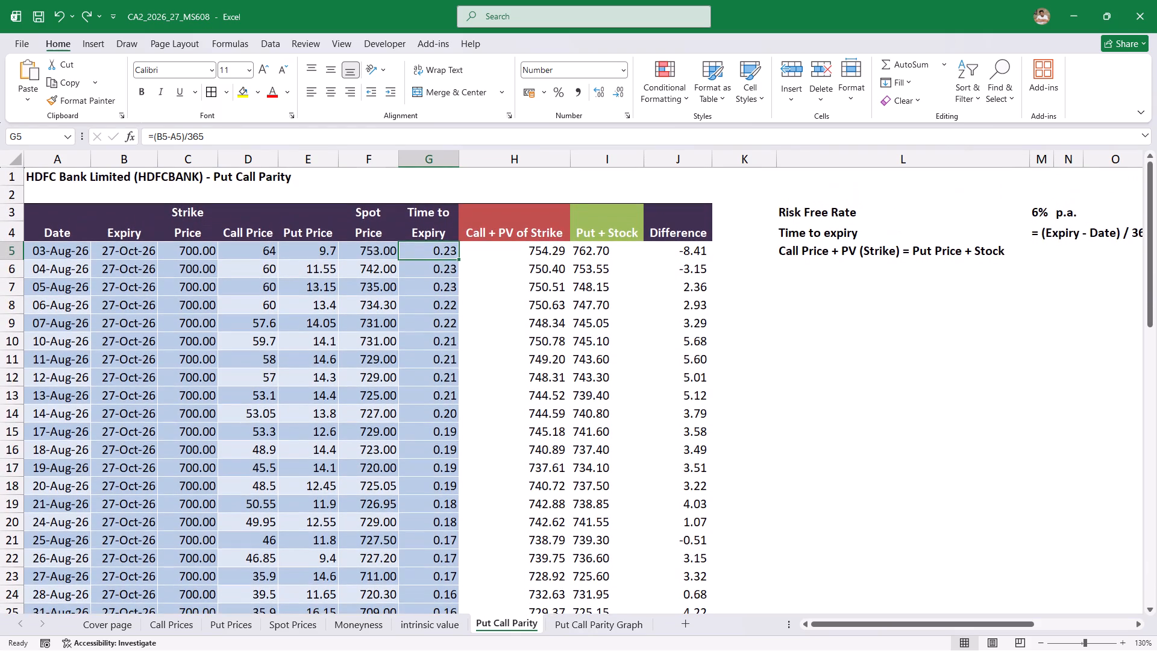
pyautogui.hotkey('ctrl', 's')
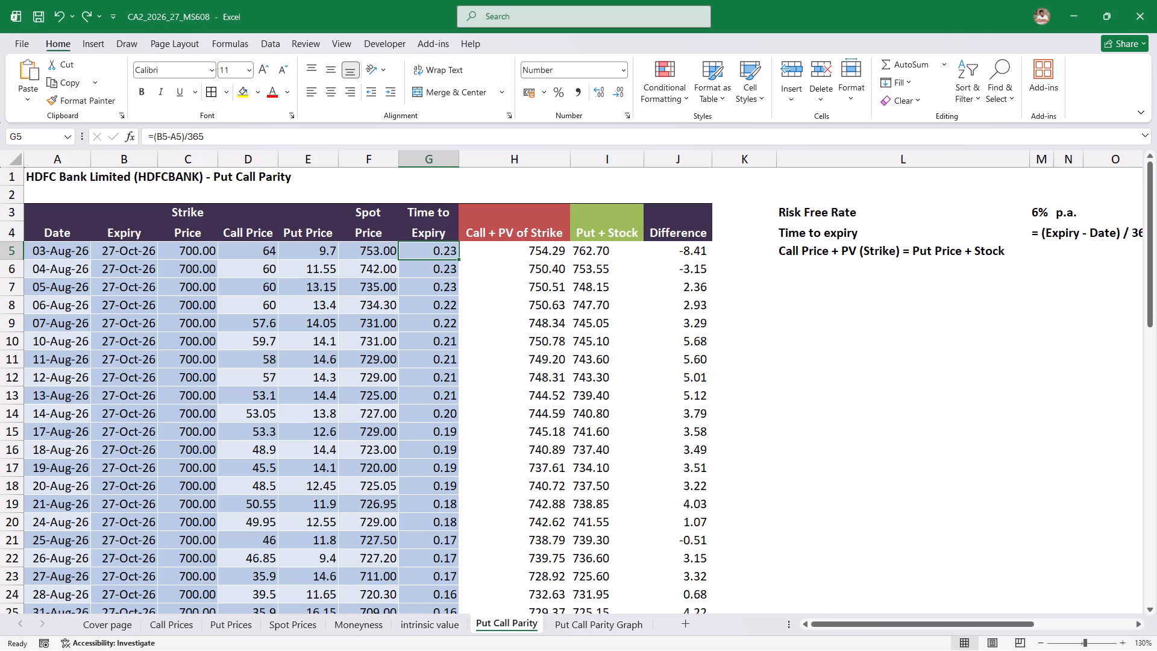
pyautogui.click(512, 246)
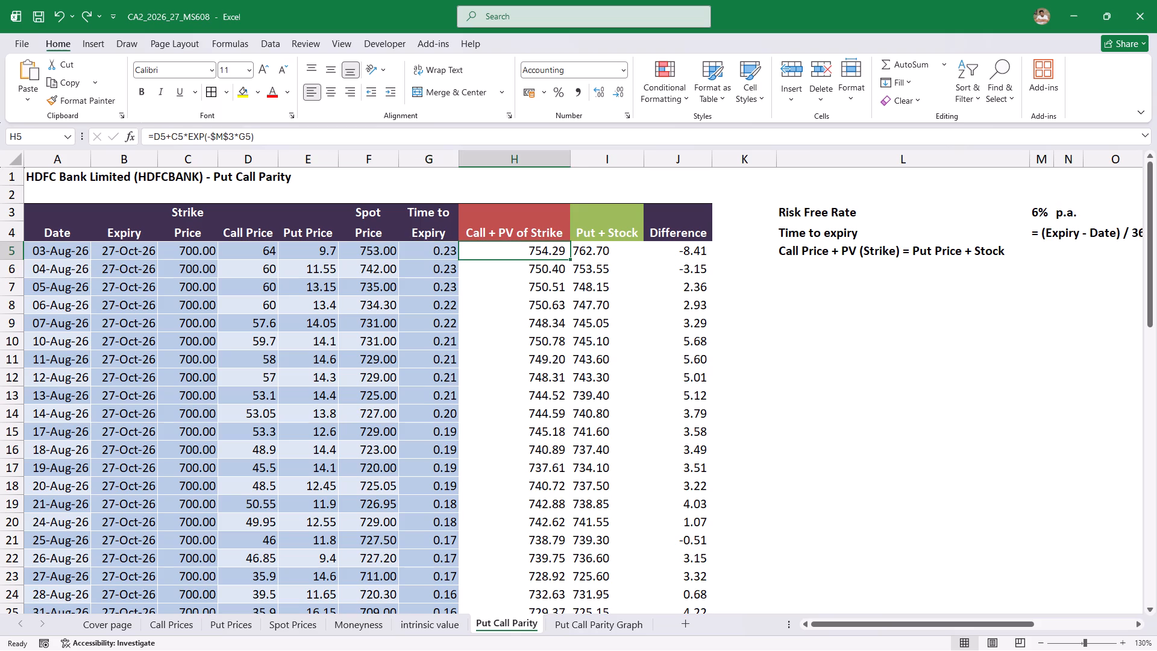
pyautogui.tripleClick(512, 246)
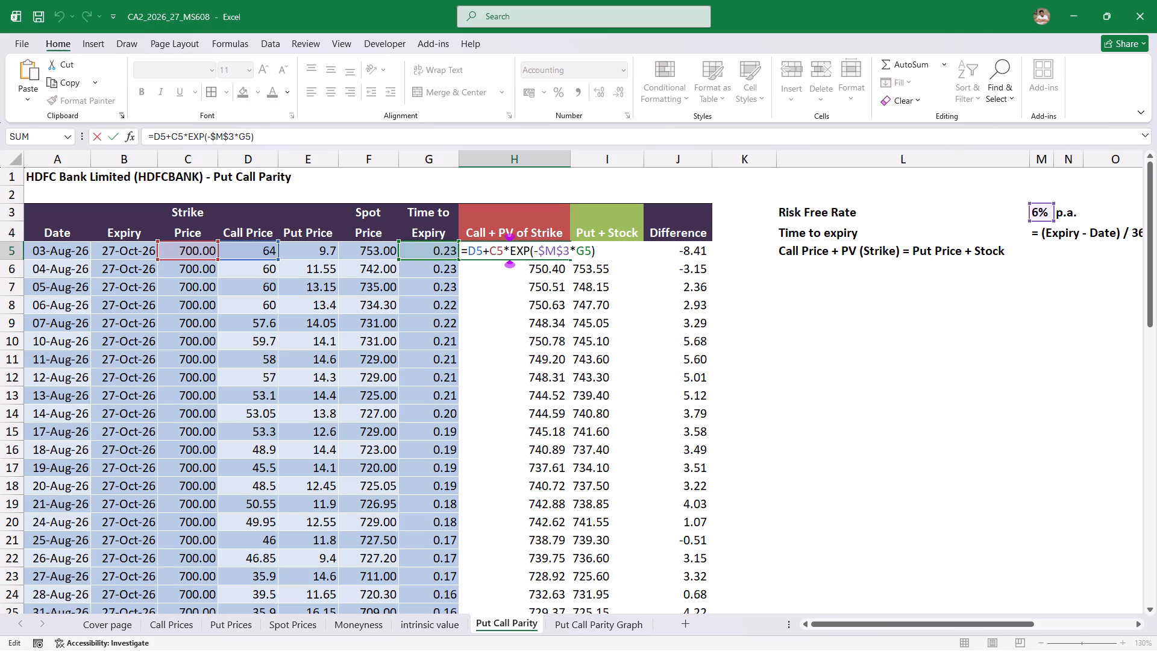
pyautogui.press('Escape')
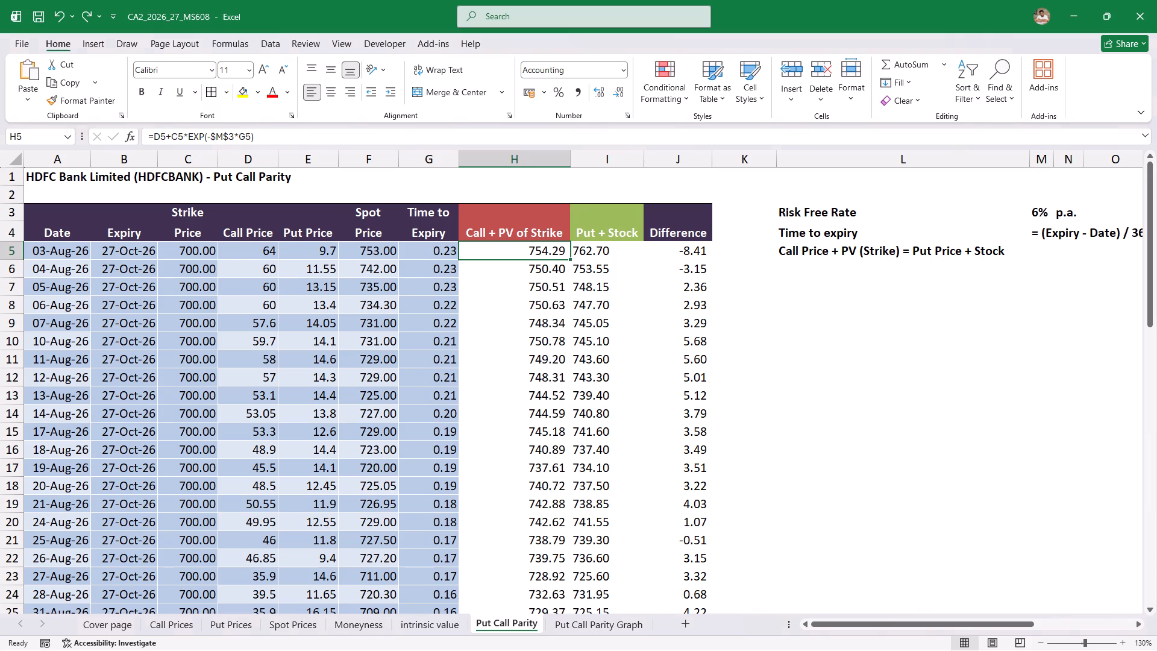
pyautogui.click(615, 251)
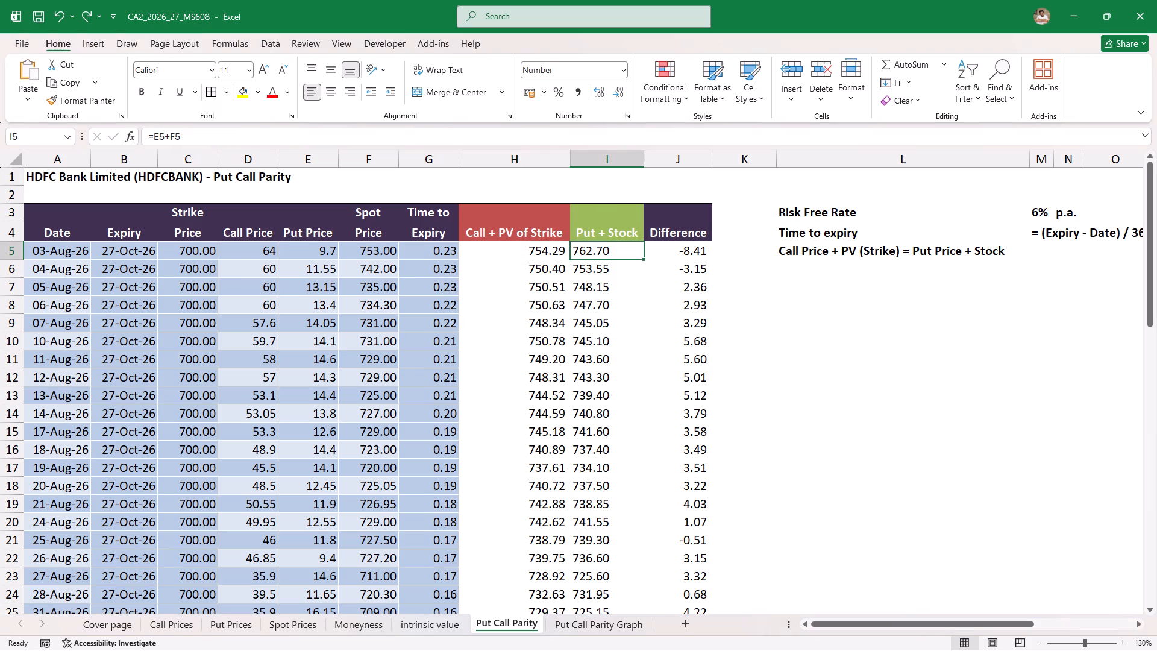
pyautogui.doubleClick(615, 251)
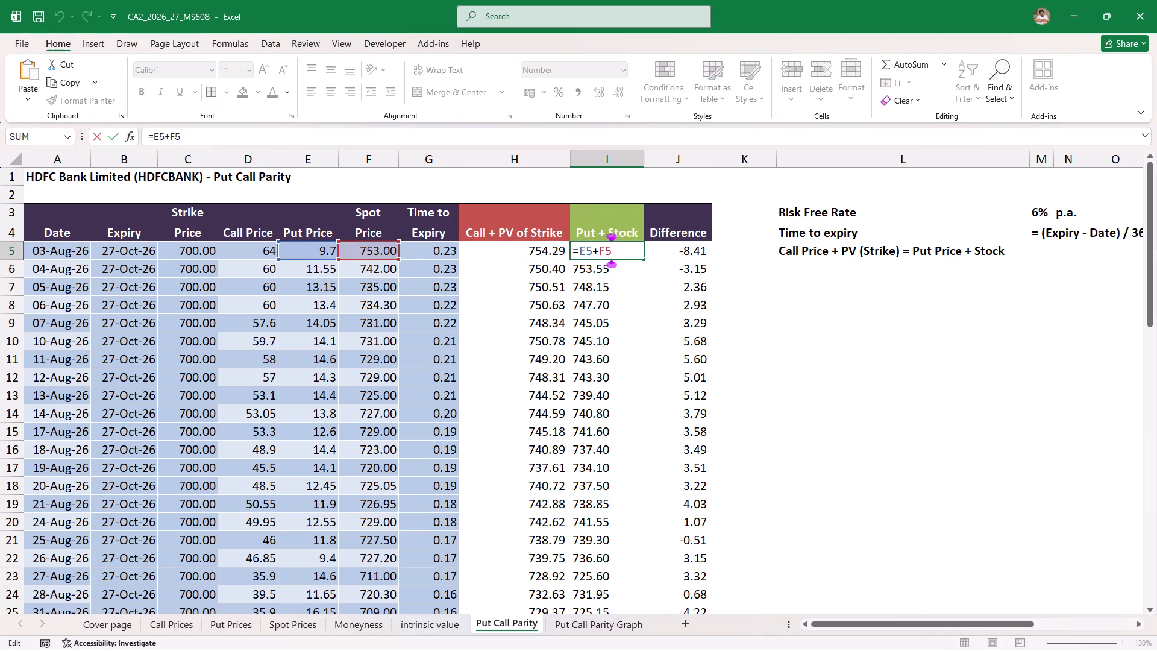
pyautogui.press('Escape')
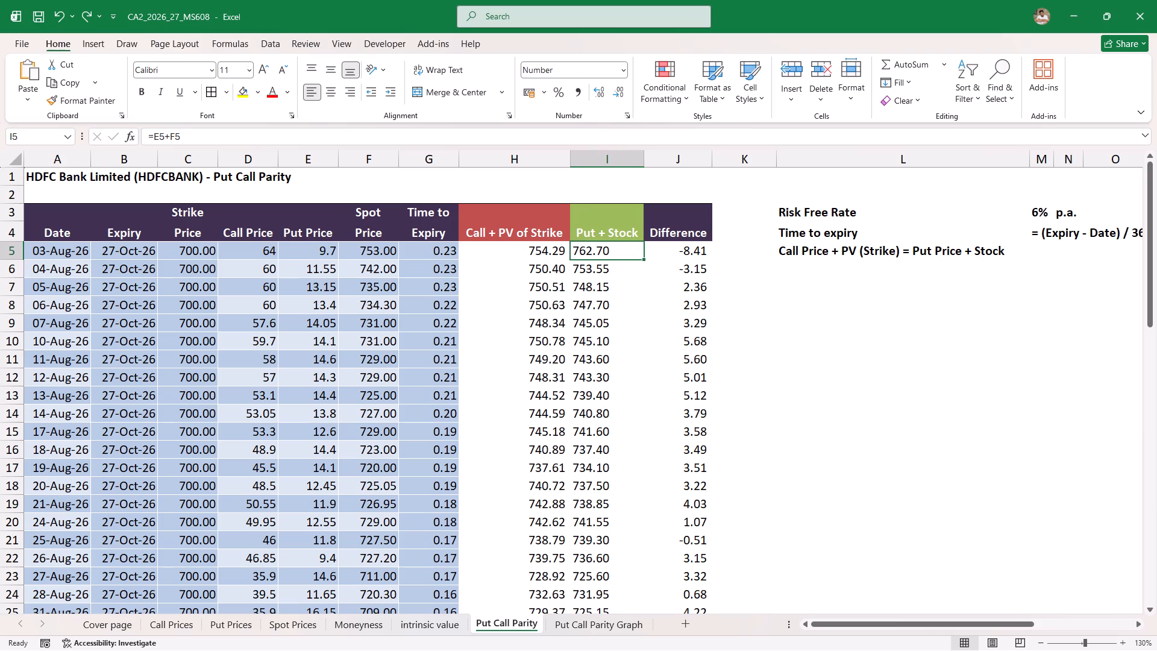
pyautogui.click(338, 398)
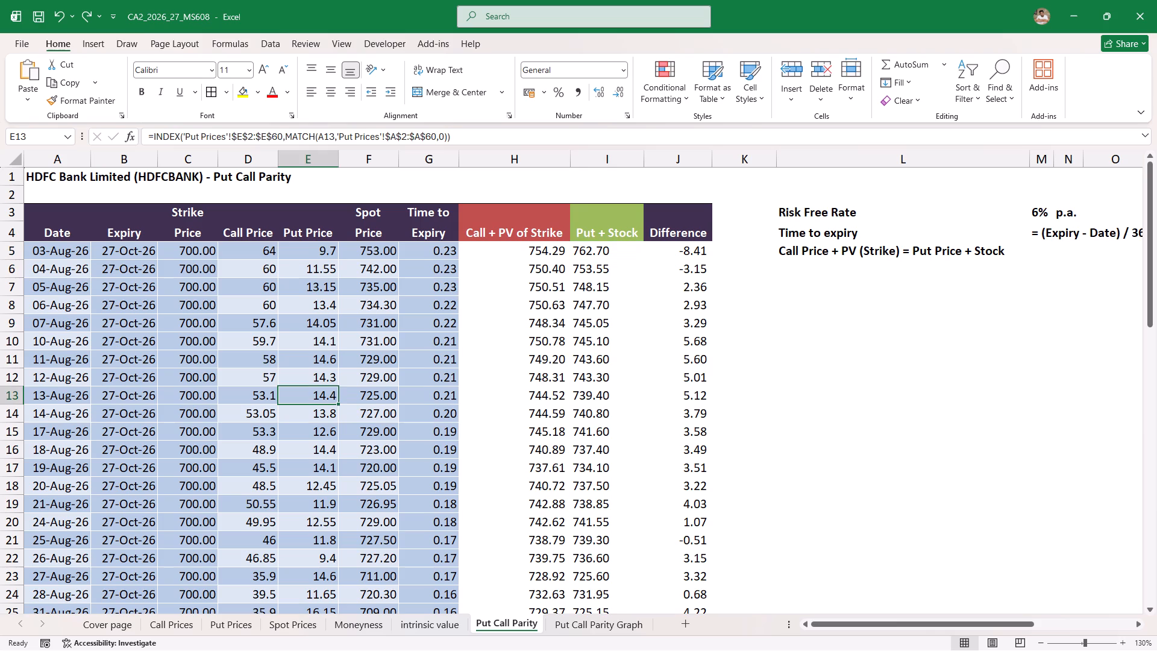
pyautogui.hotkey('ctrl', 's')
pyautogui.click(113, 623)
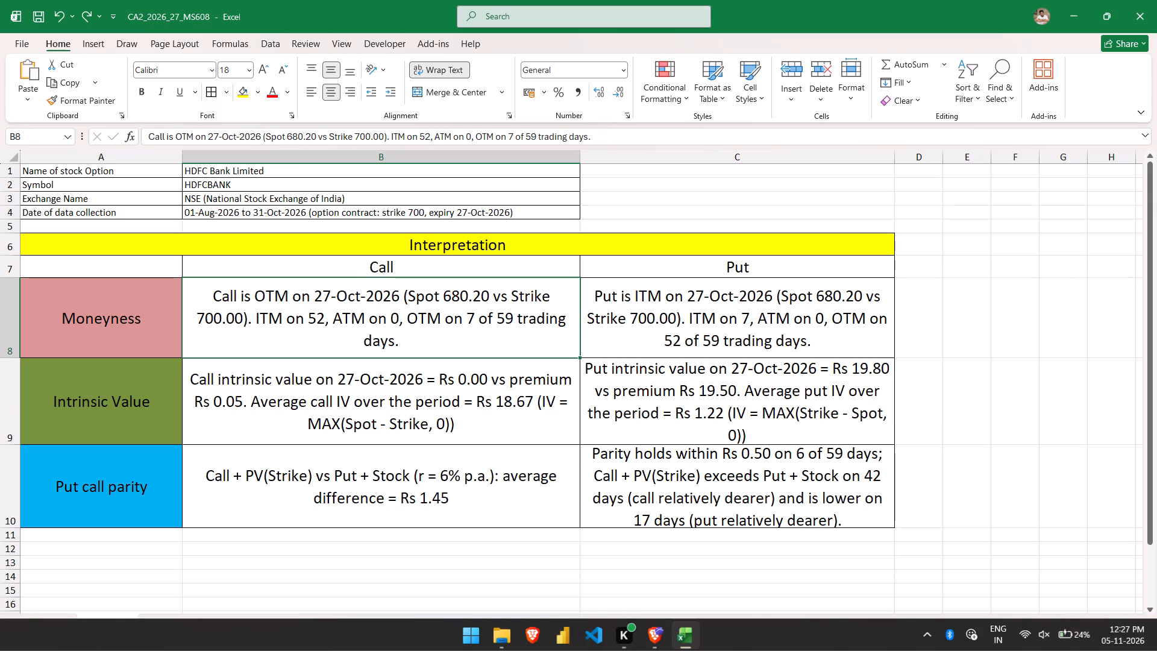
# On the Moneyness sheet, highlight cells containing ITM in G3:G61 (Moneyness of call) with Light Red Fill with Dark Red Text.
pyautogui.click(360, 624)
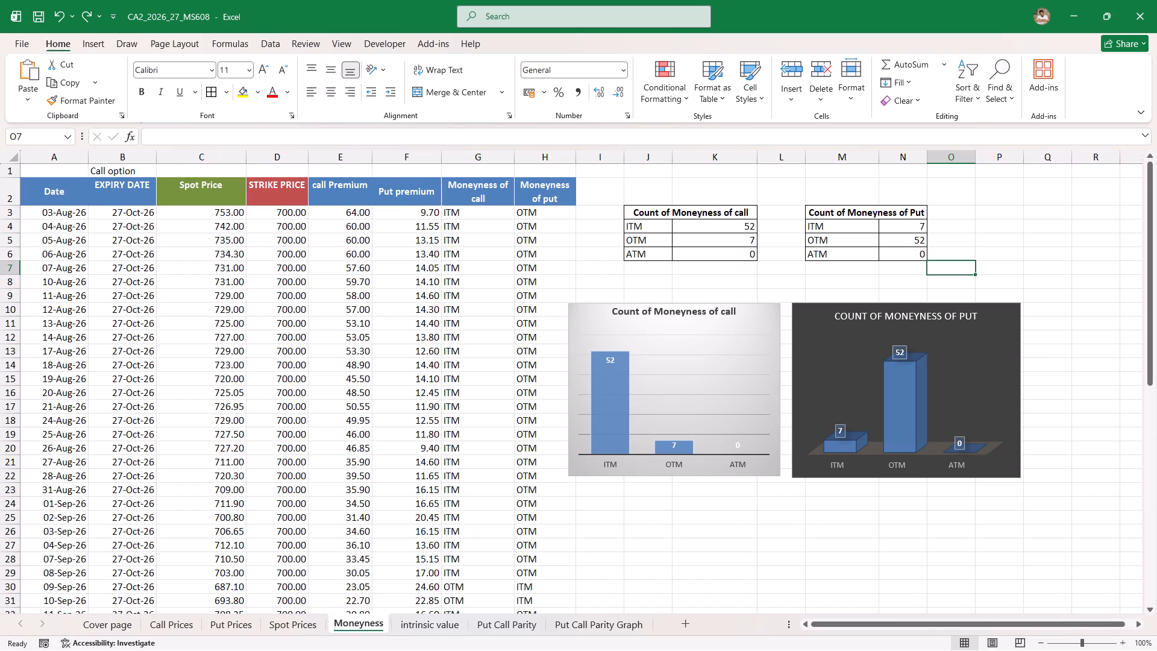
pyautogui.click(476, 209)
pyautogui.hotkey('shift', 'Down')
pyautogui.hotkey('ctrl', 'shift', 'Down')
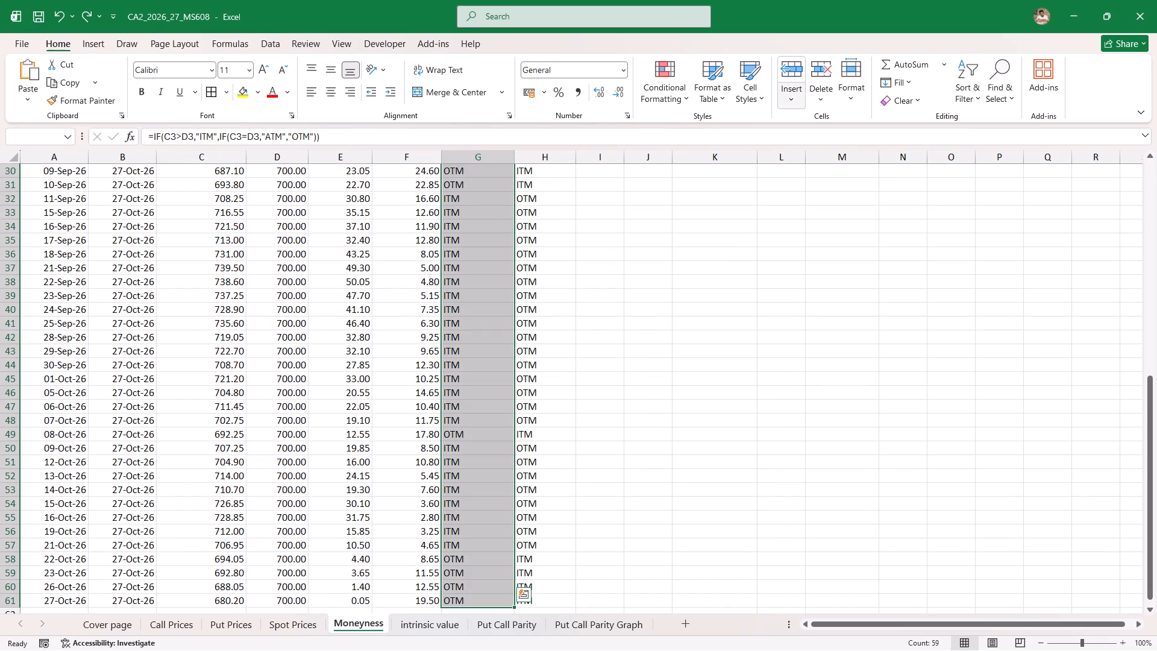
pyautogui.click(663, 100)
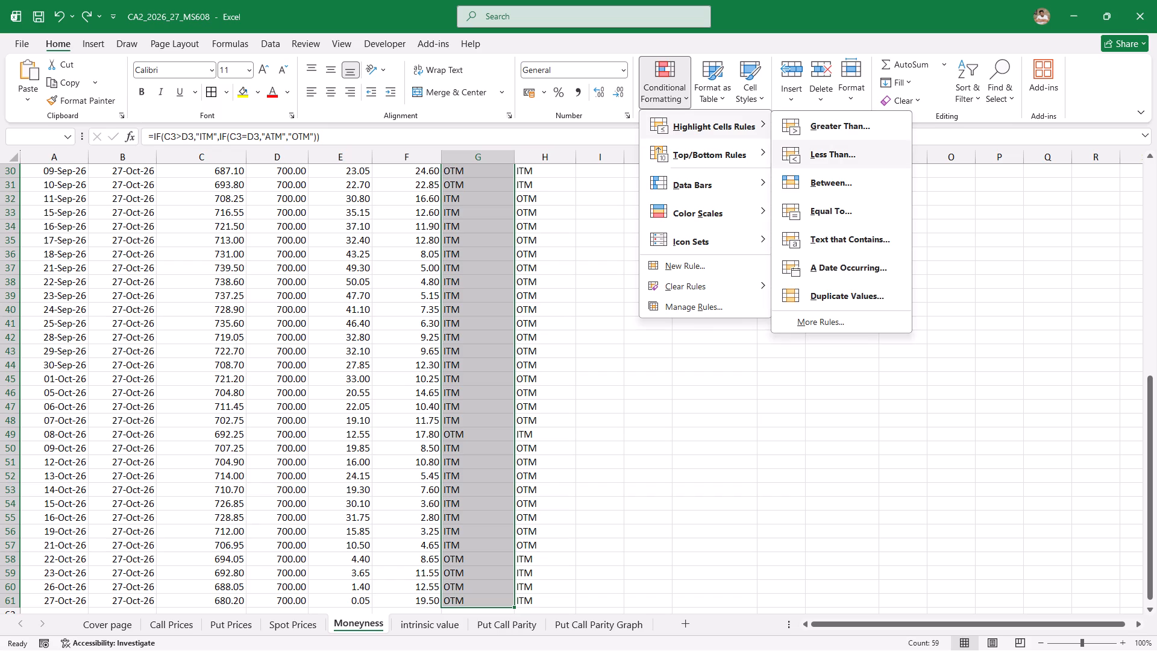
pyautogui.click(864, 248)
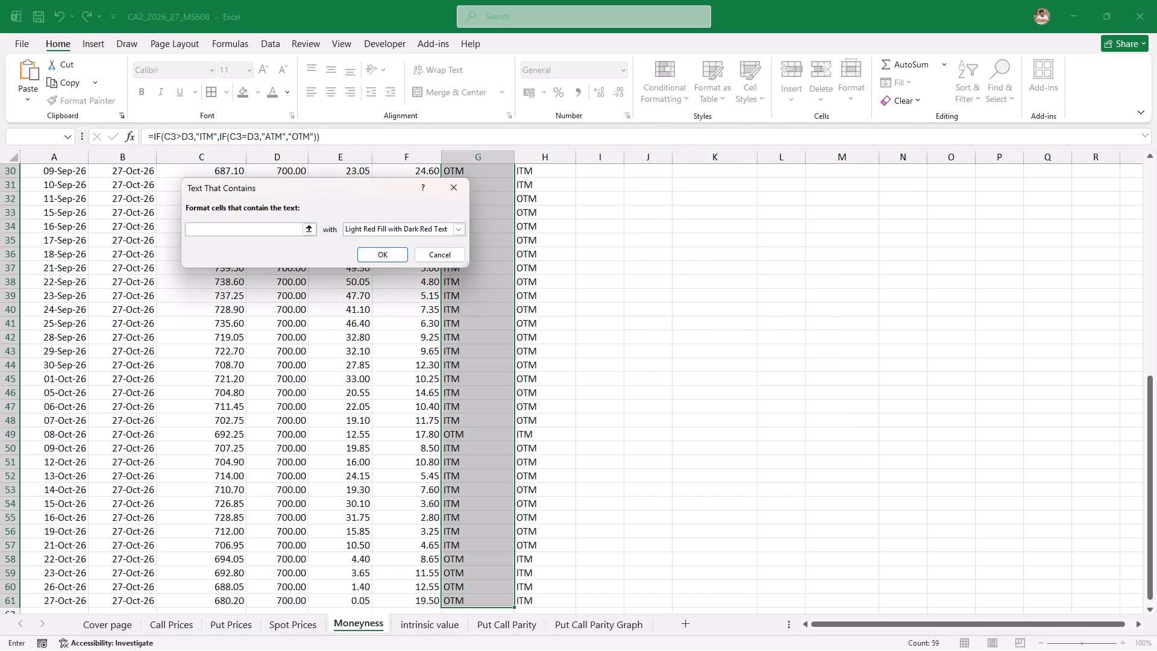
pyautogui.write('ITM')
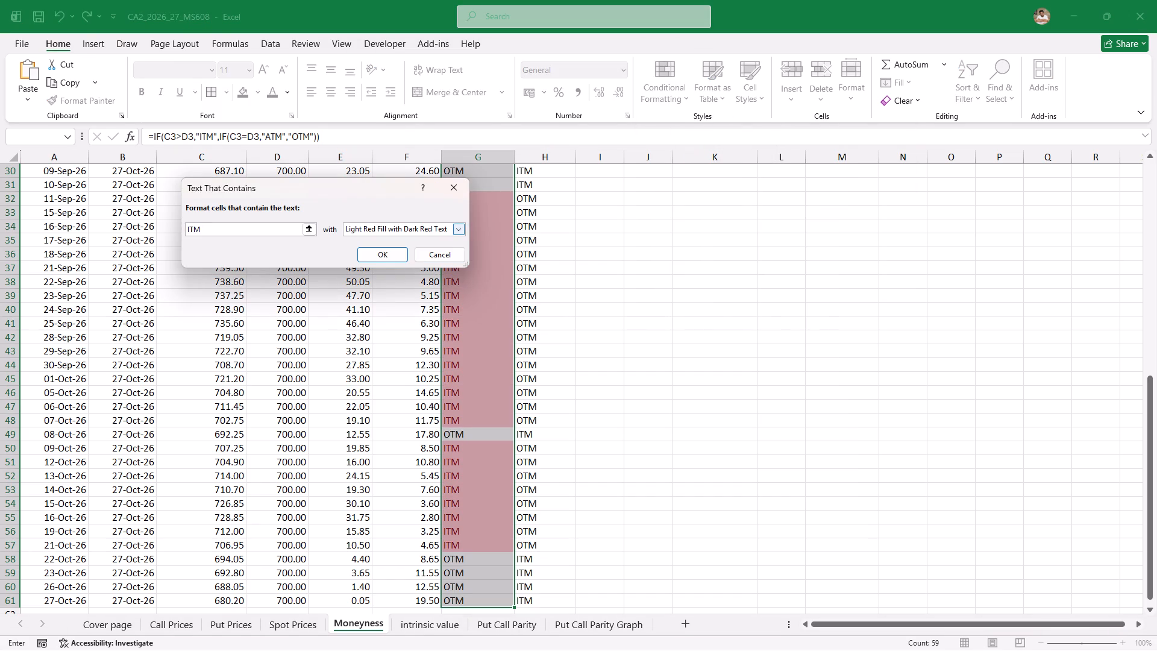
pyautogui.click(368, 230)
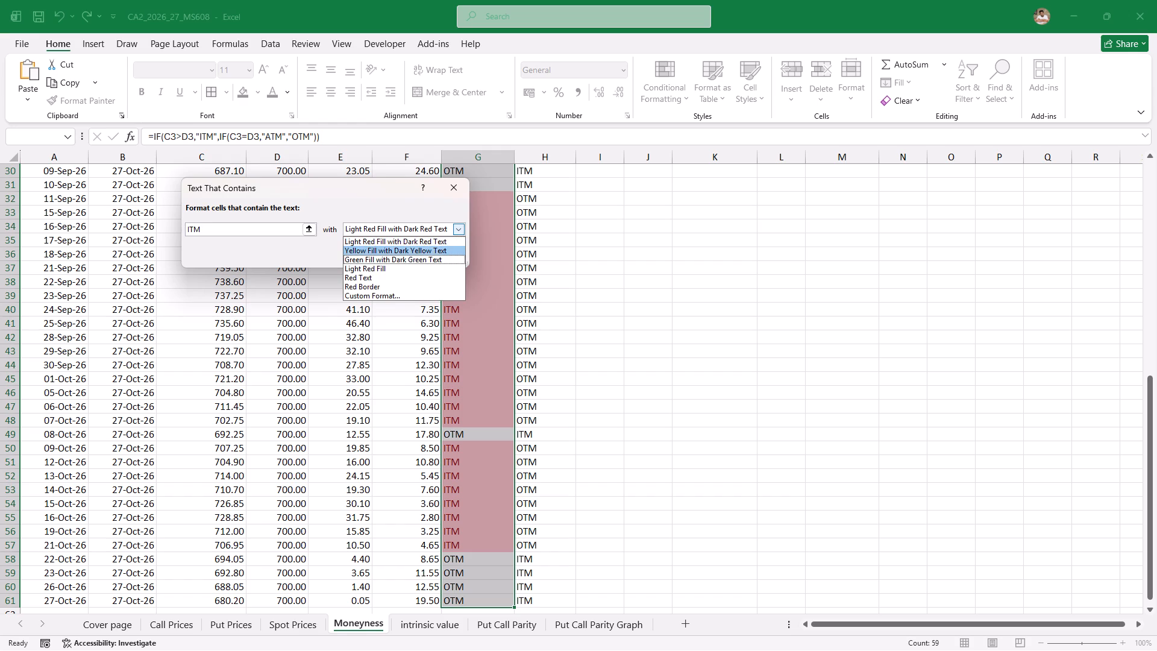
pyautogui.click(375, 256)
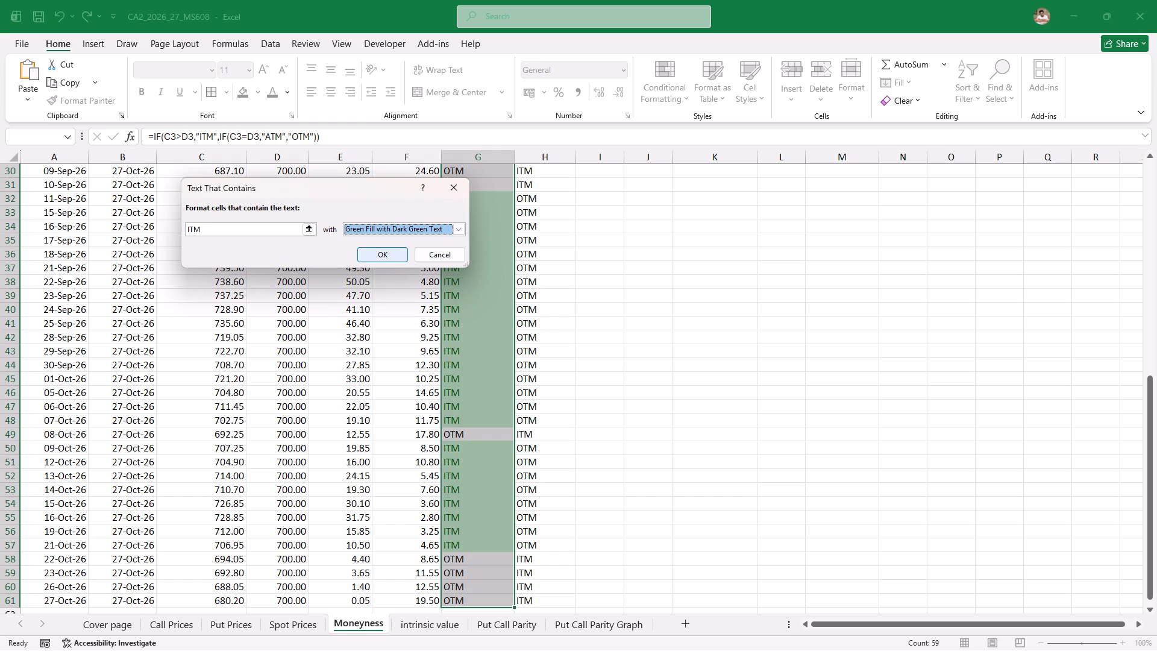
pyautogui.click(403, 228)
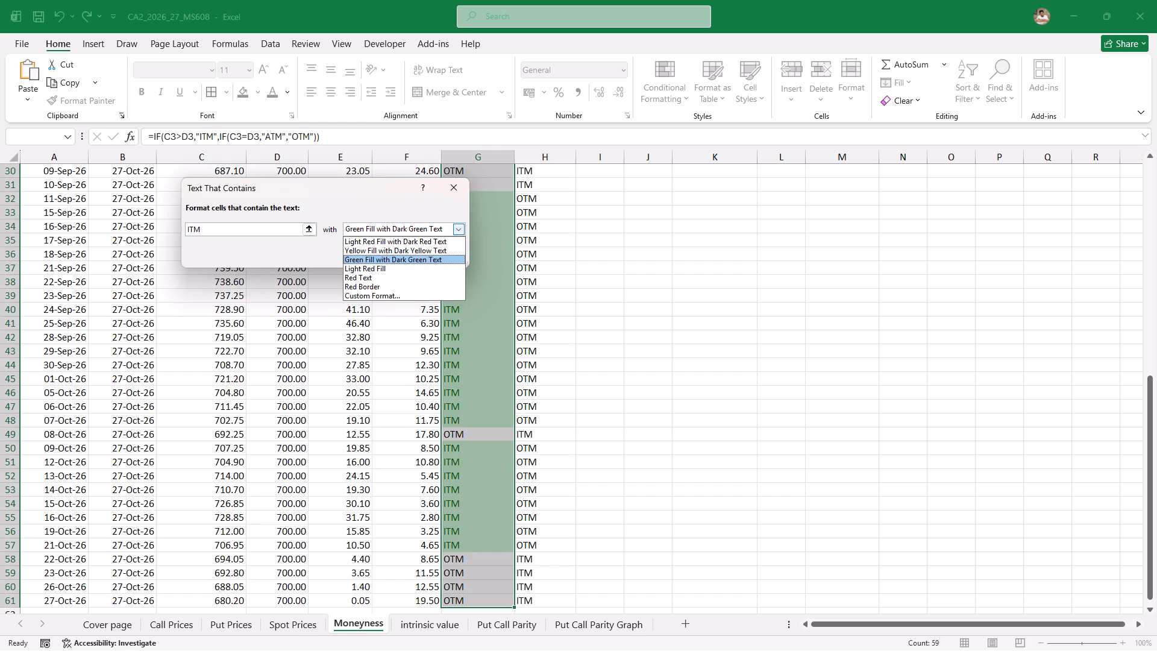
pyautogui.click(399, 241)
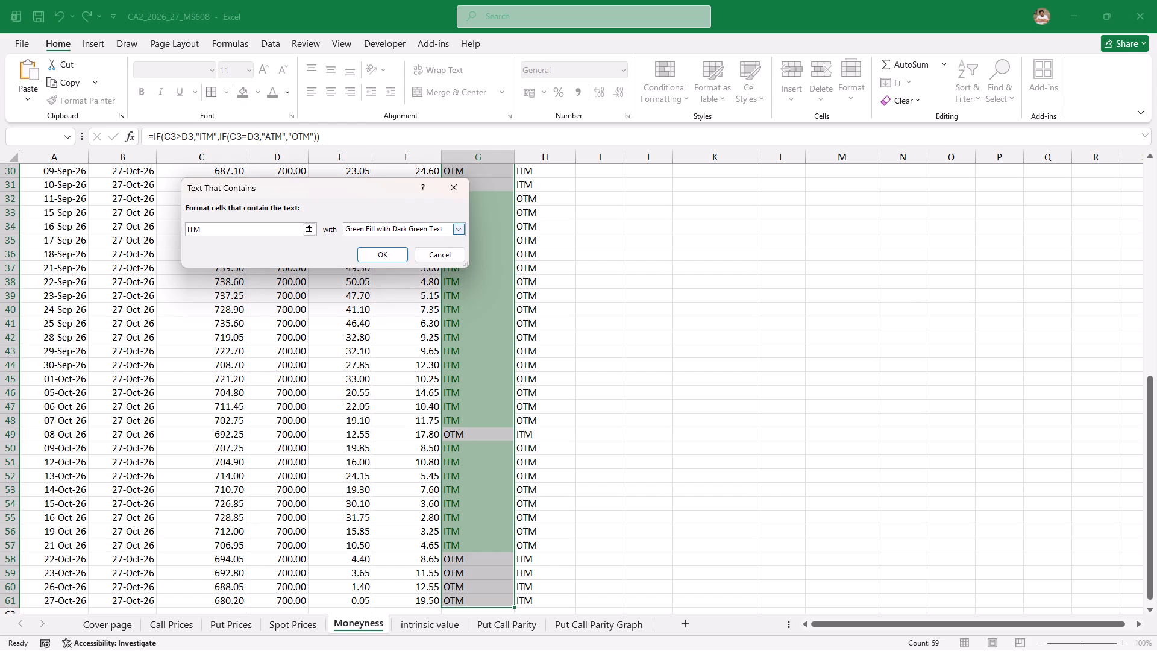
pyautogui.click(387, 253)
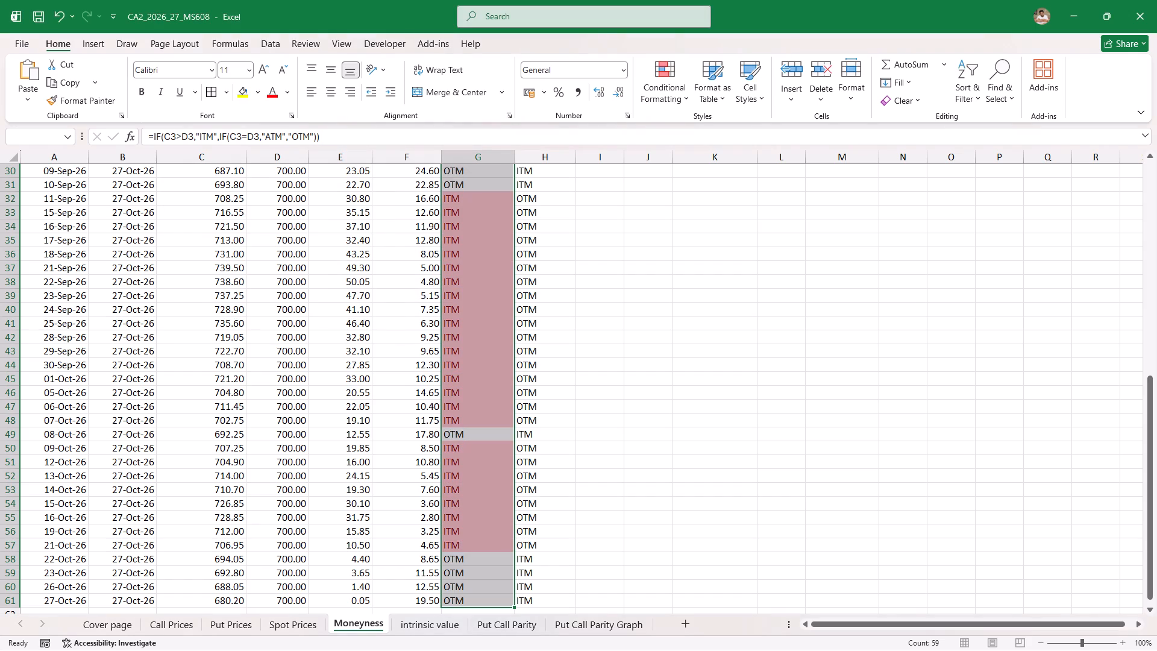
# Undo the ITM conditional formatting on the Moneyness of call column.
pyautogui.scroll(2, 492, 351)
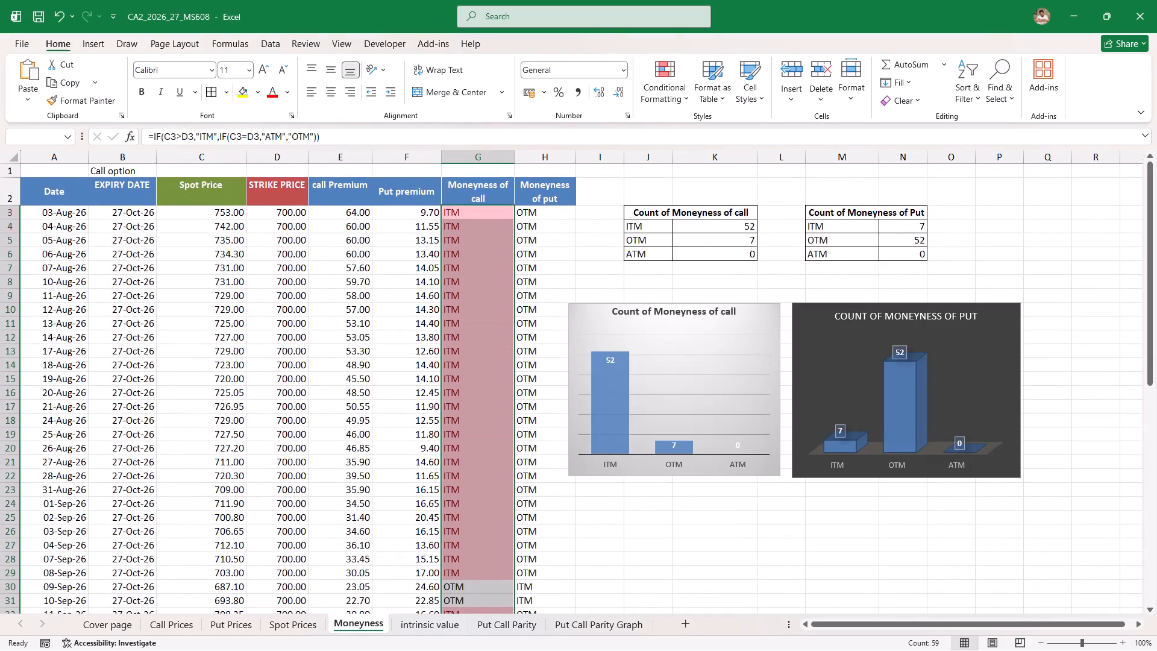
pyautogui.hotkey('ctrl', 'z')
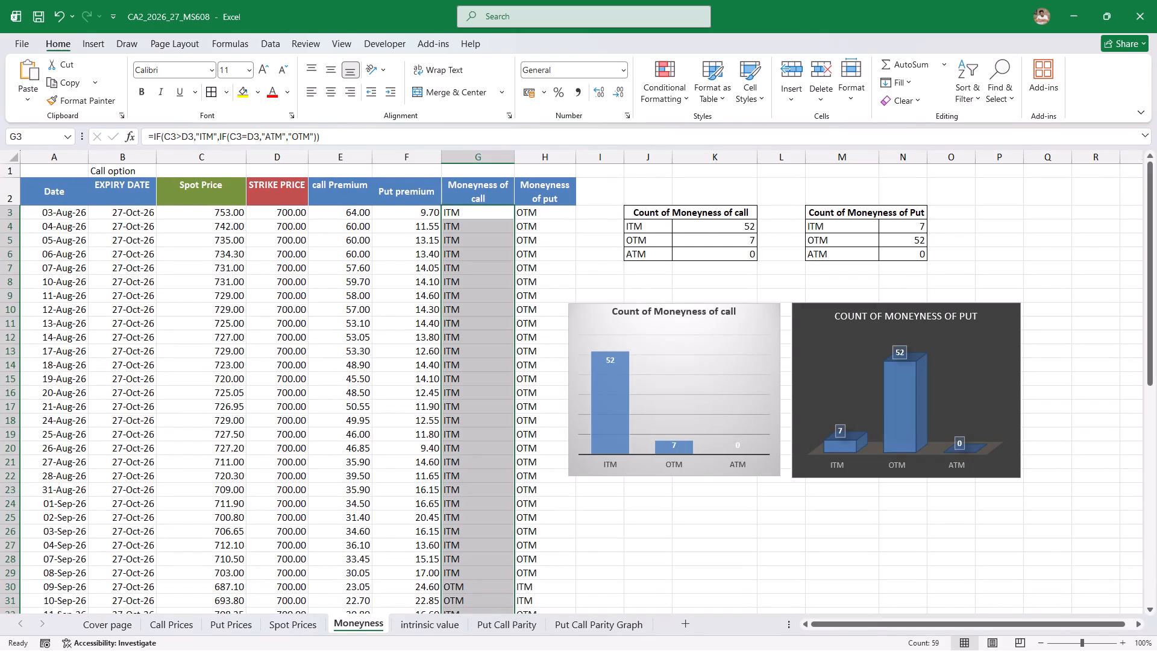
# Deselect the Moneyness of call range and save the workbook.
pyautogui.click(554, 237)
pyautogui.hotkey('ctrl', 's')
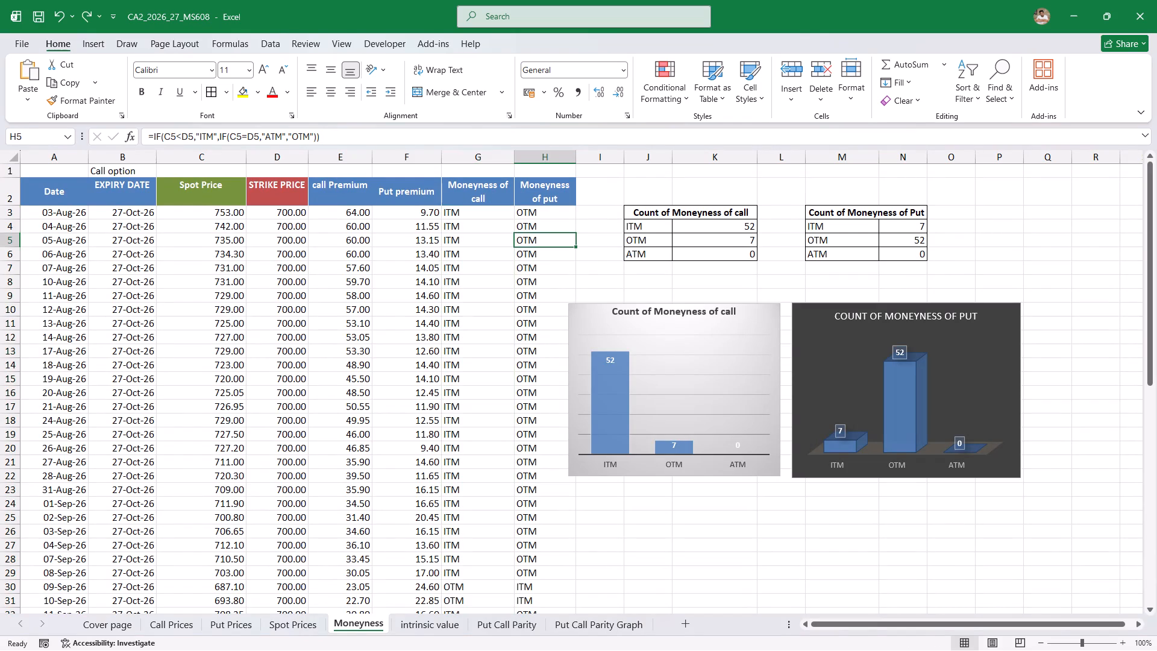
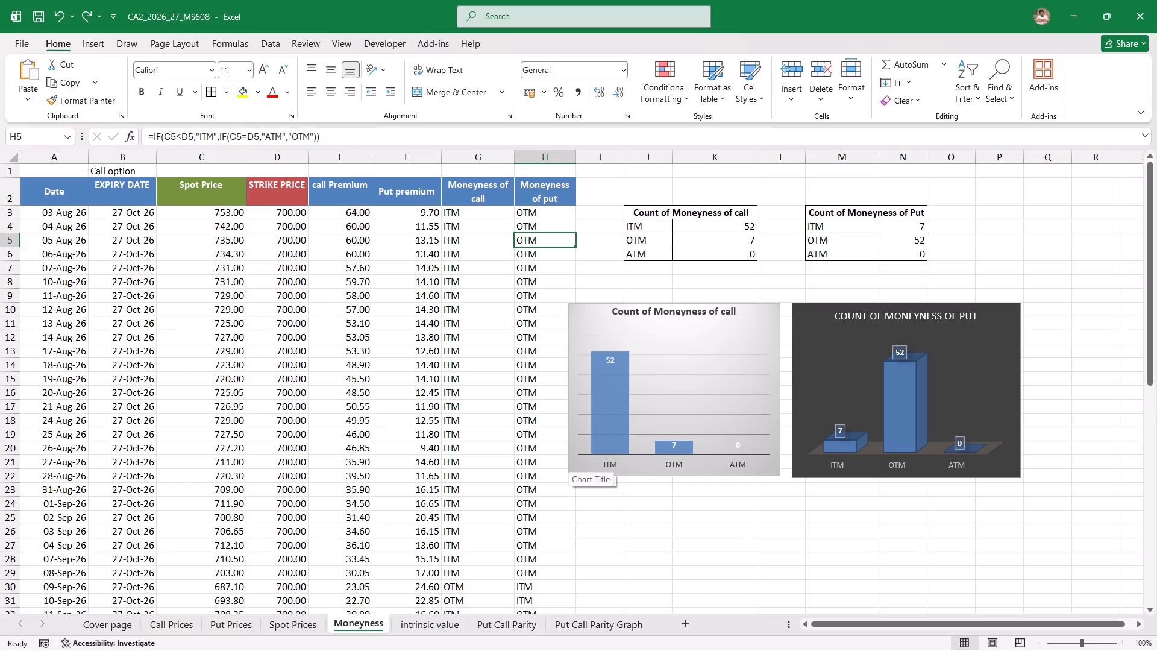
# Save the workbook.
pyautogui.hotkey('ctrl', 's')
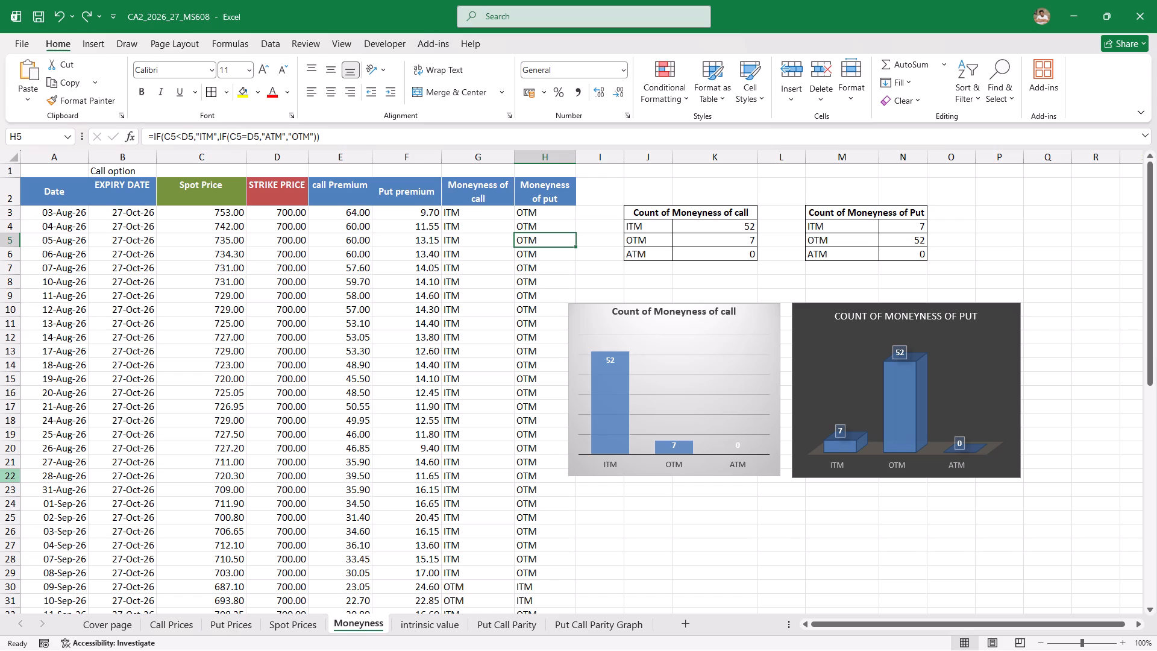
# Switch to the intrinsic value sheet and save the workbook.
pyautogui.click(403, 621)
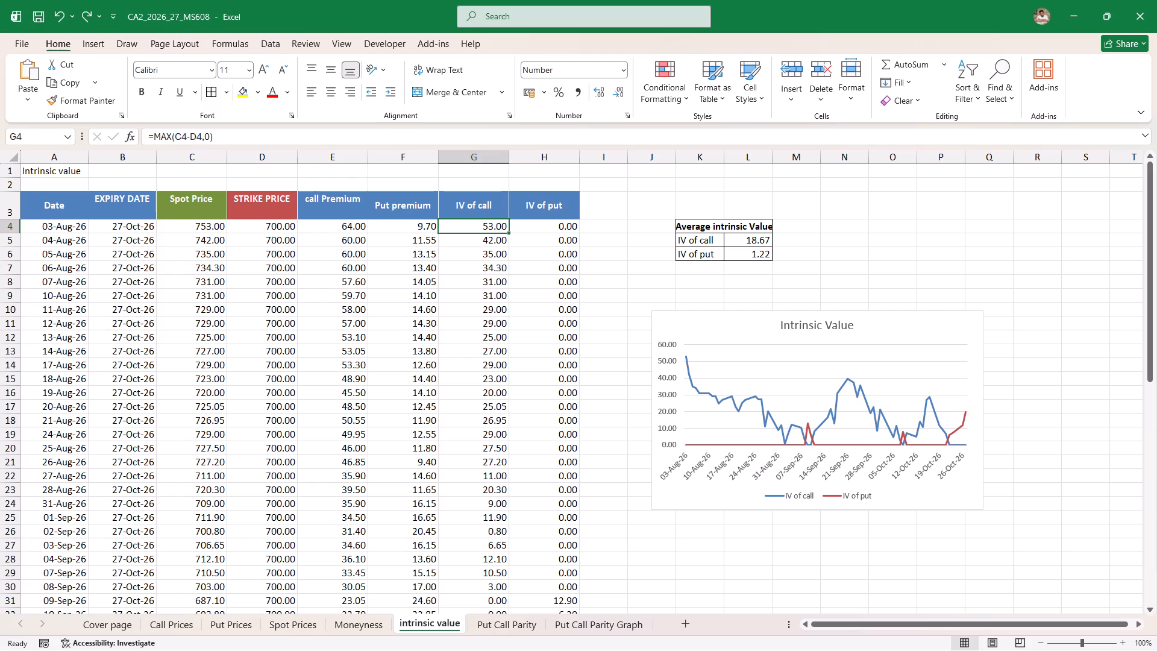
pyautogui.hotkey('ctrl', 's')
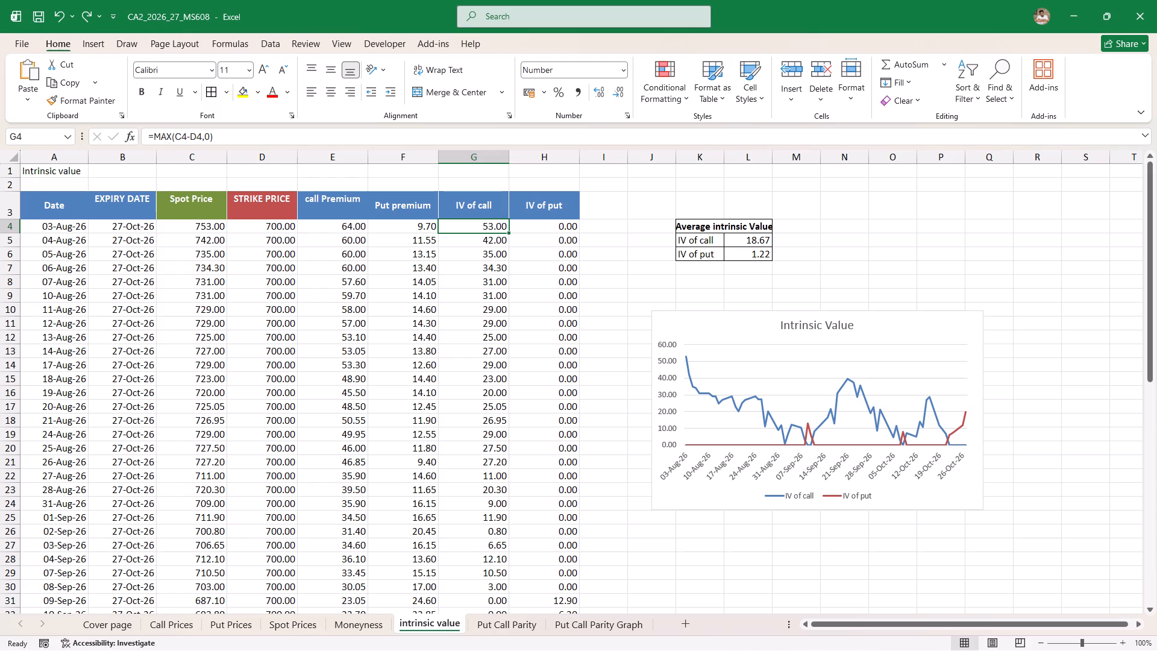
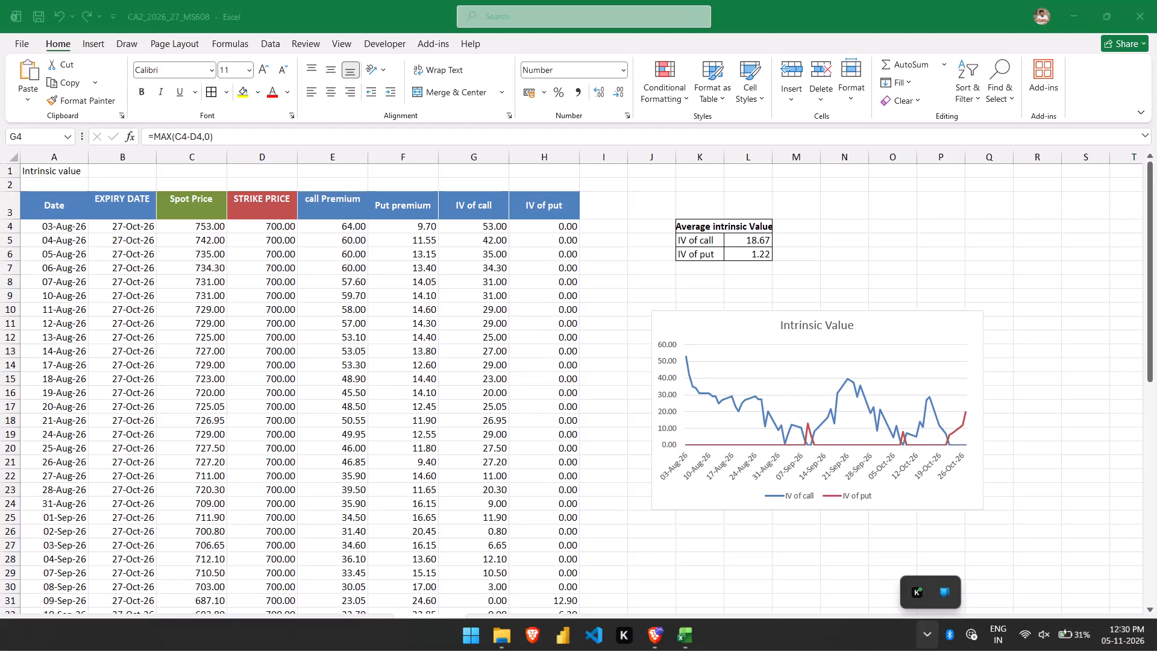
# Return to the options workbook in Excel and save it with the intrinsic value sheet active.
pyautogui.click(484, 430)
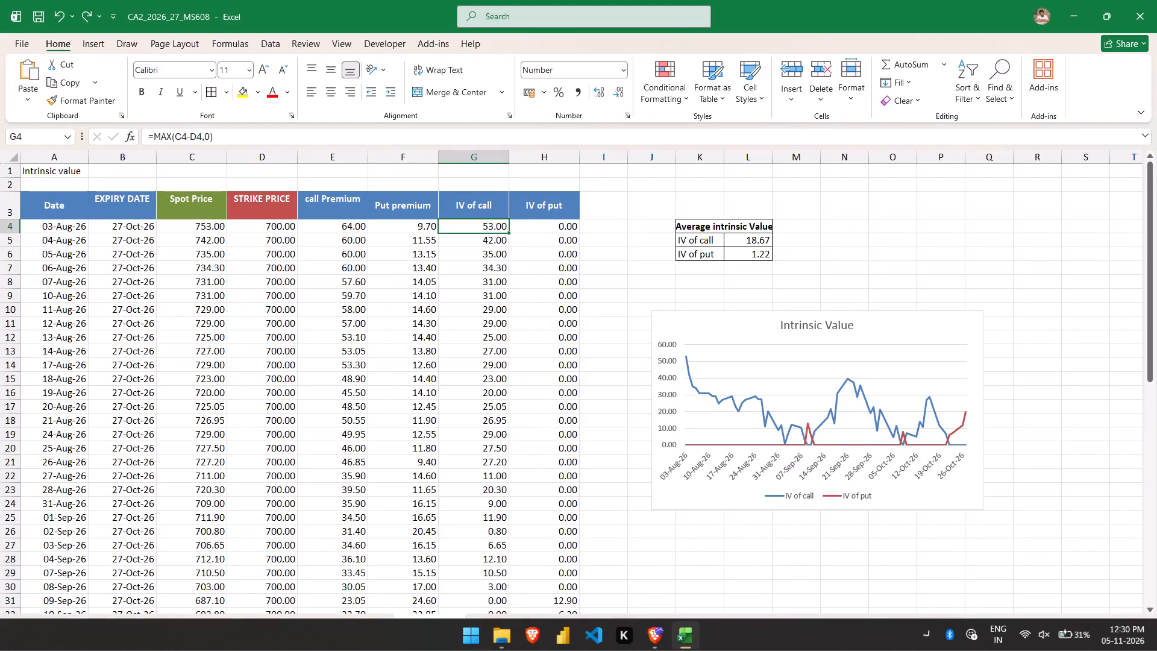
pyautogui.click(484, 430)
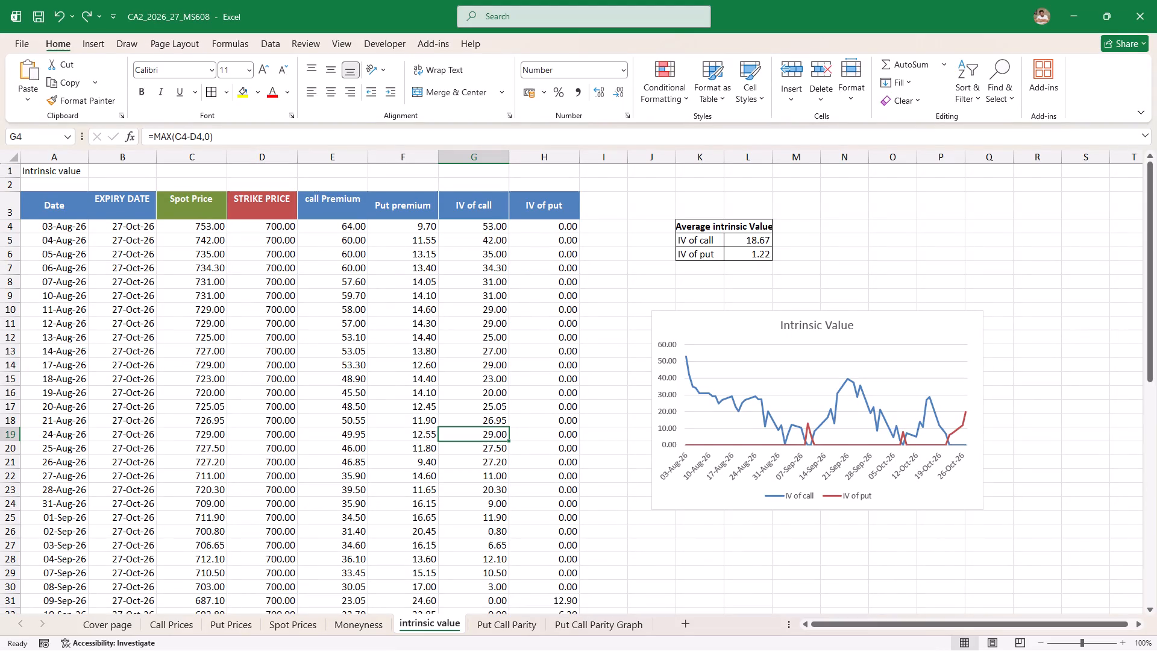
pyautogui.hotkey('ctrl', 's')
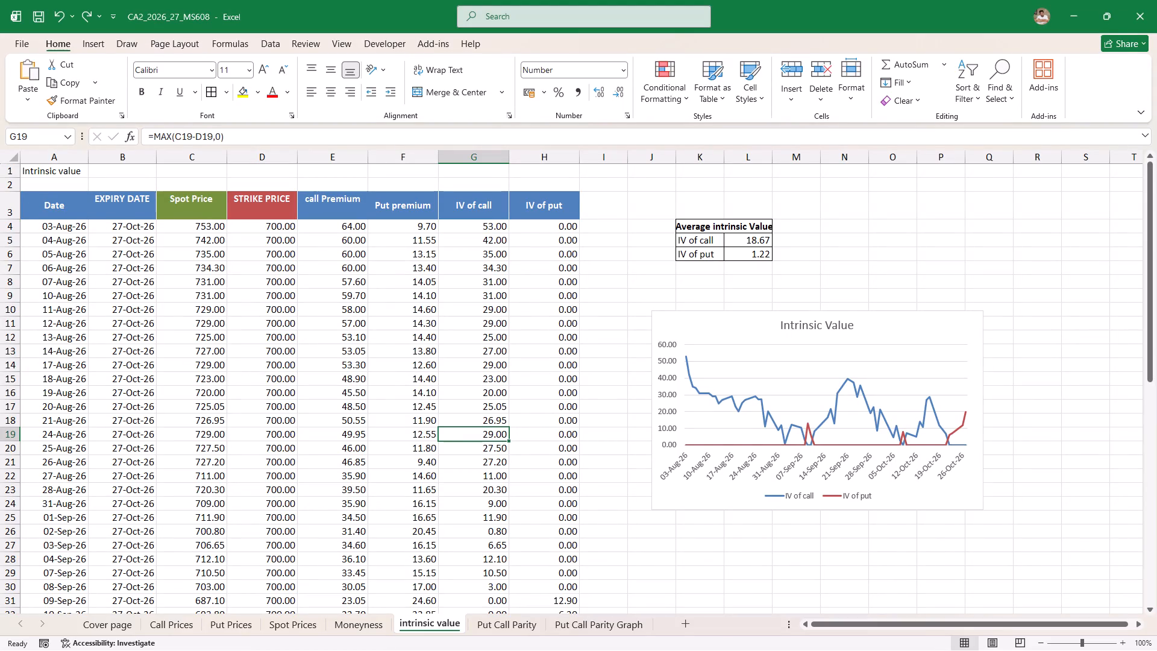
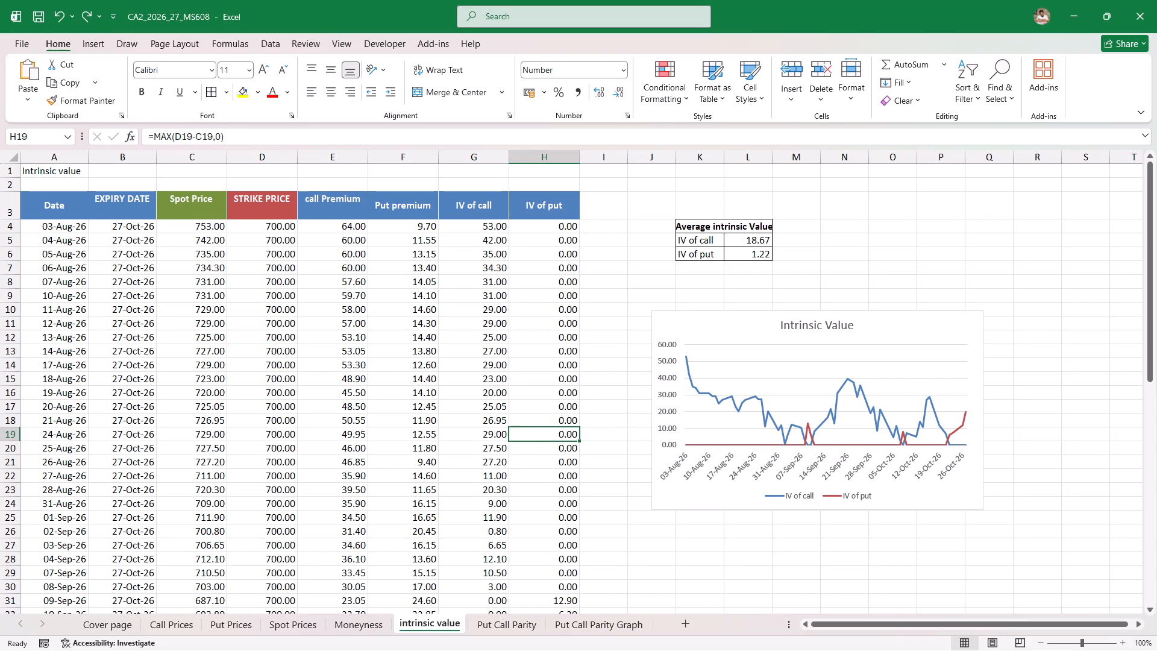
# Turn on the laptop's Energy saver mode in the system quick settings.
pyautogui.click(1047, 645)
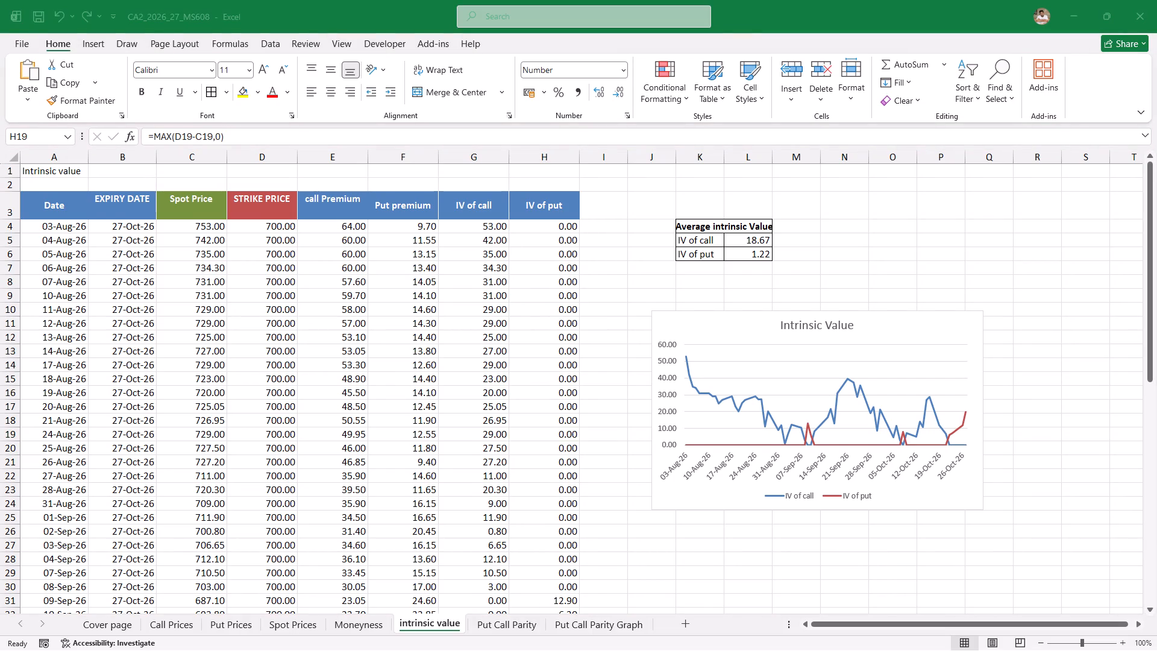
pyautogui.click(1038, 643)
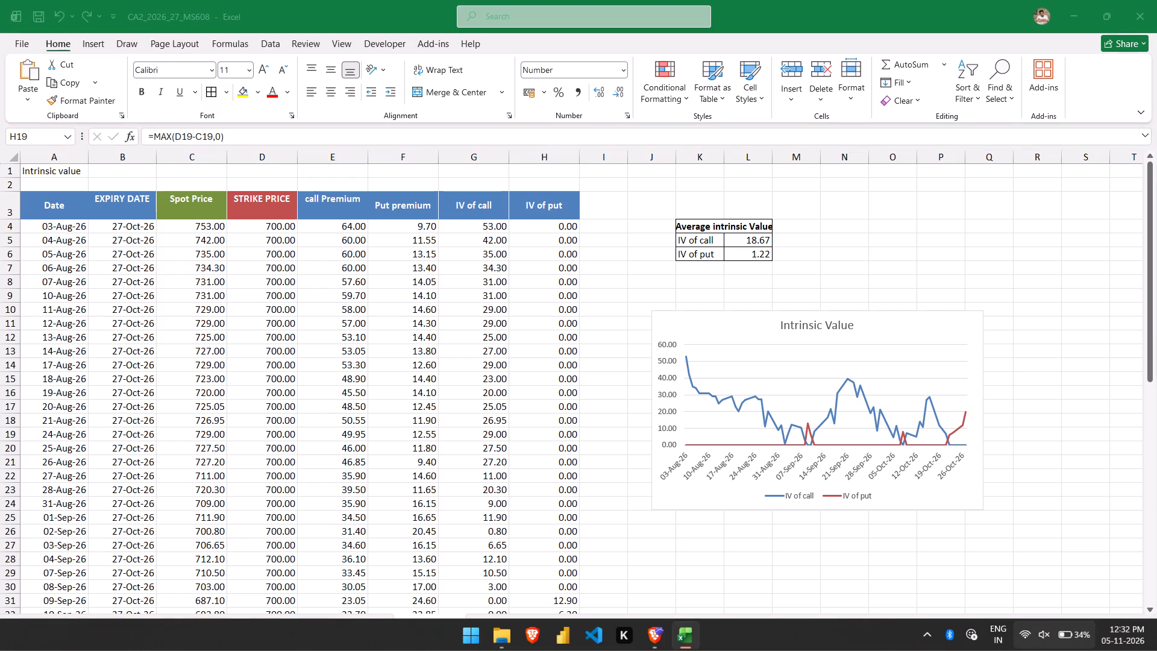
pyautogui.click(1035, 638)
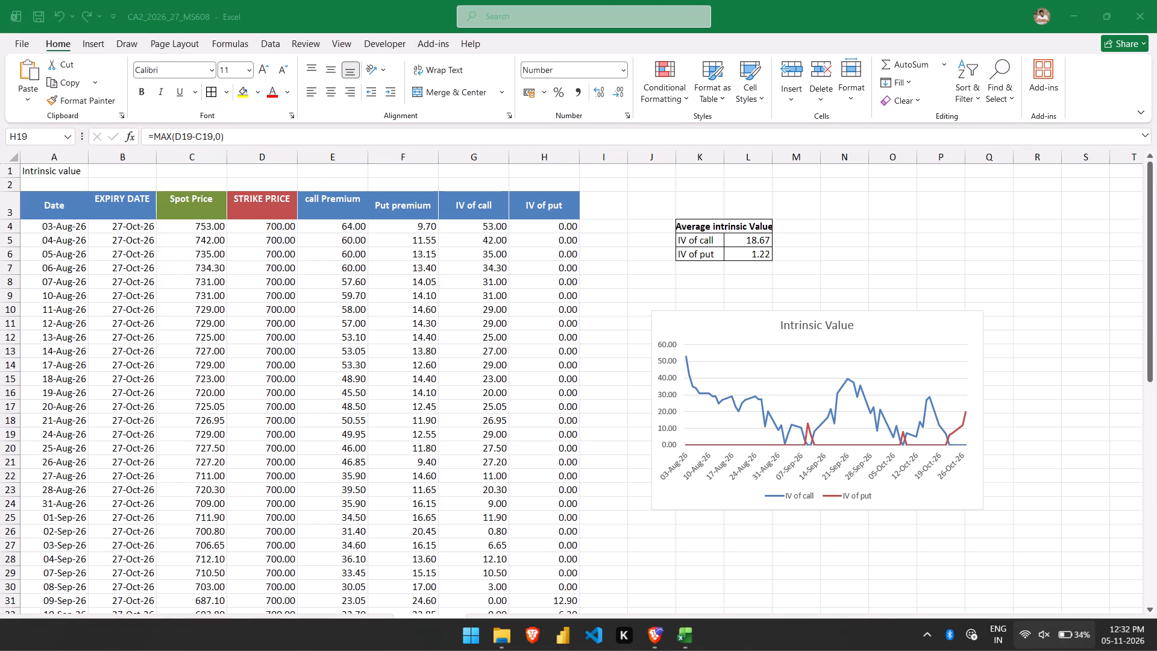
pyautogui.click(1048, 634)
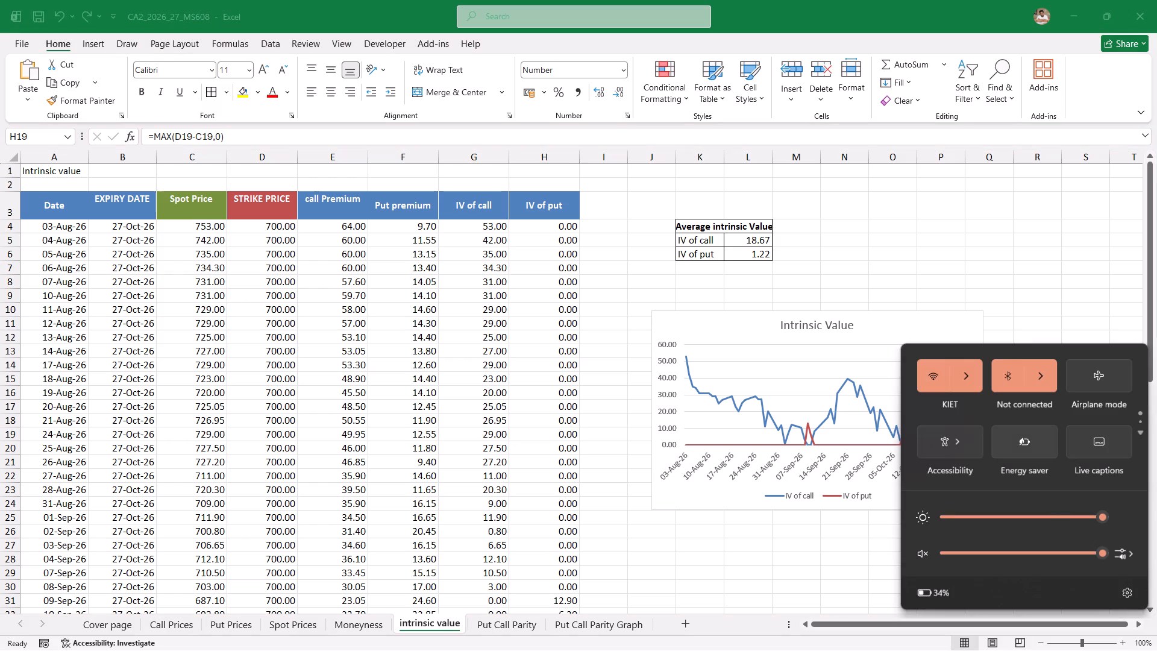
pyautogui.click(1017, 430)
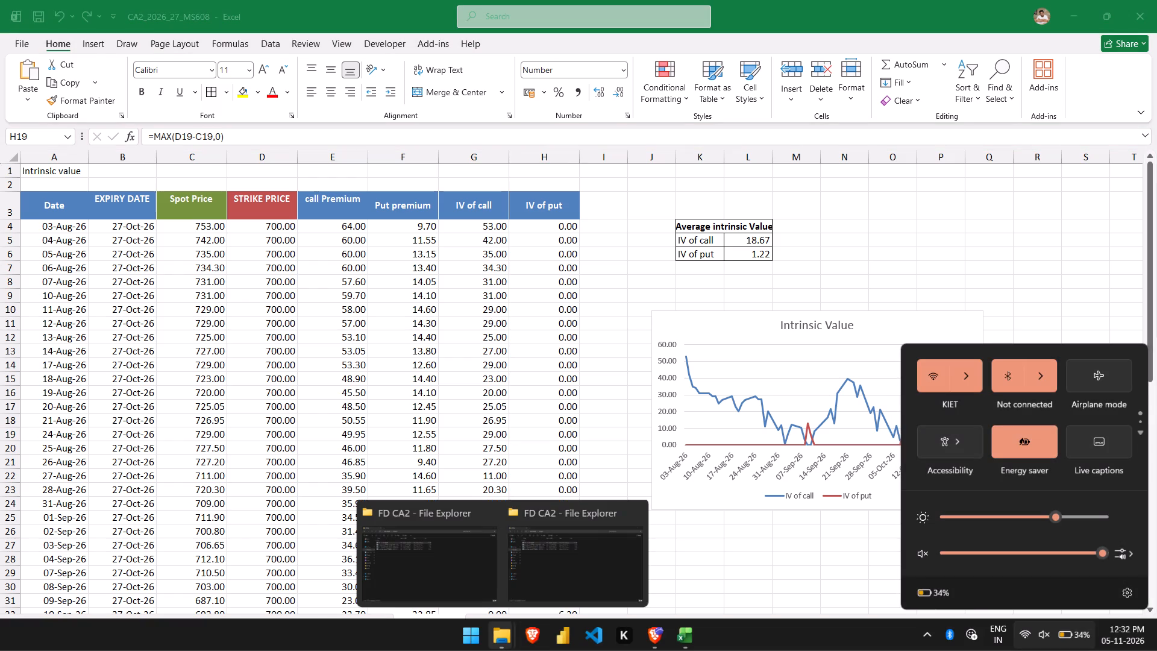
# Select the IV of call cell for 24-Aug-26 on the intrinsic value sheet and save the workbook.
pyautogui.click(488, 649)
pyautogui.click(548, 536)
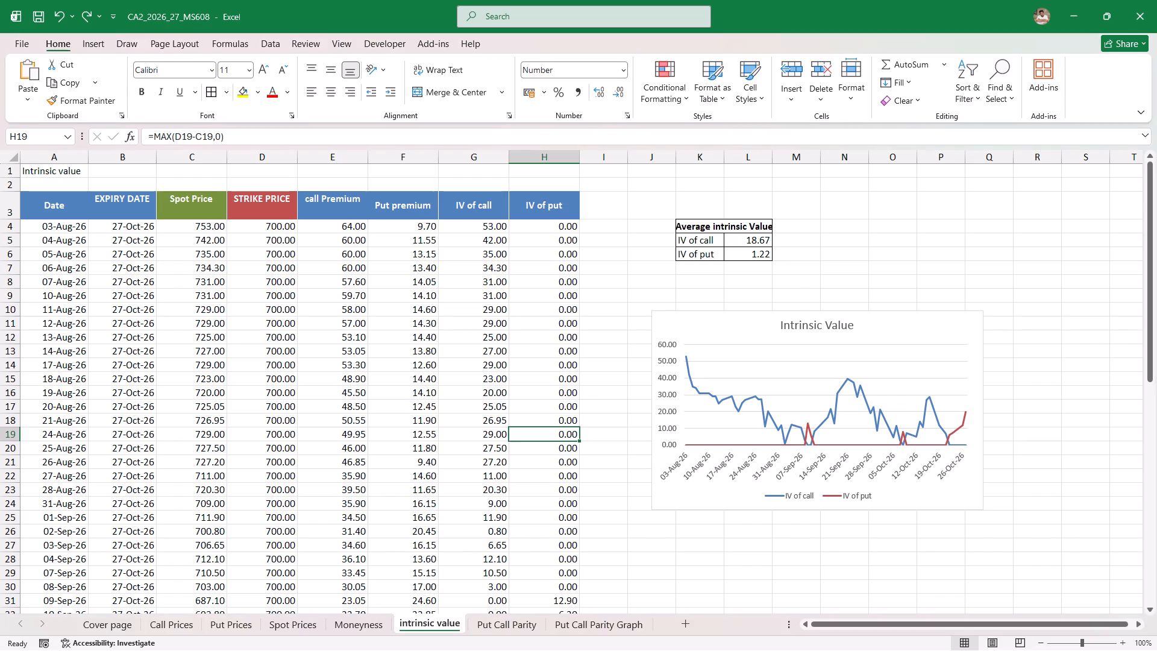
pyautogui.click(471, 432)
pyautogui.hotkey('ctrl', 's')
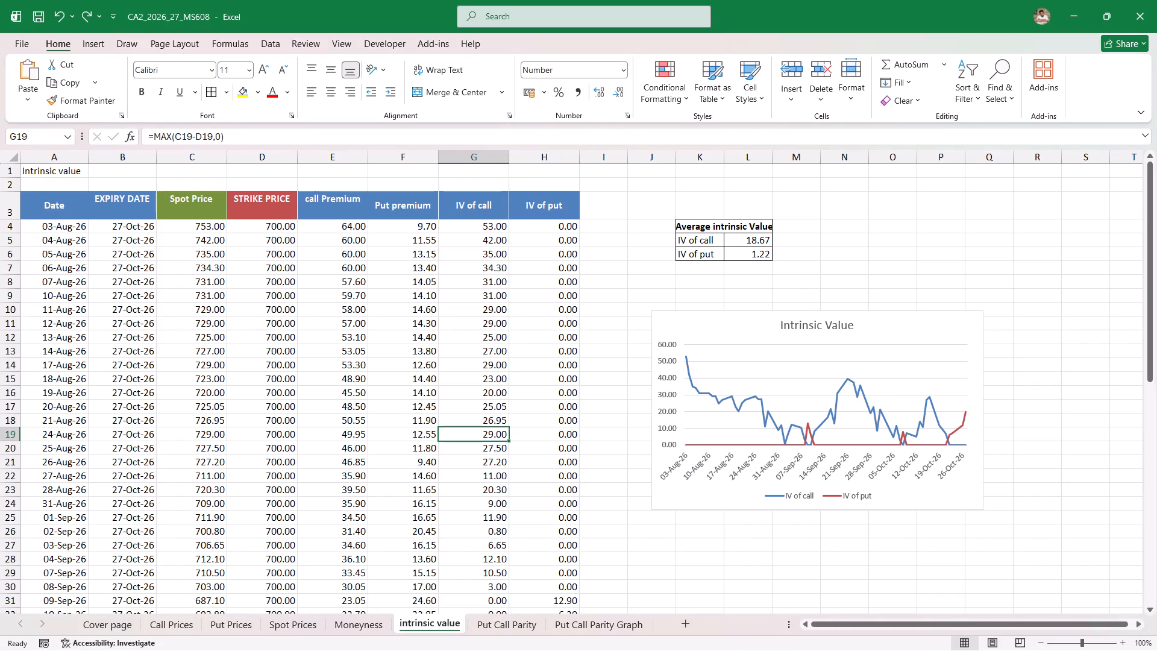
# Switch to File Explorer and copy the CA2_2026_27_MS608 workbook file from the FD CA2 folder.
pyautogui.click(514, 627)
pyautogui.click(454, 564)
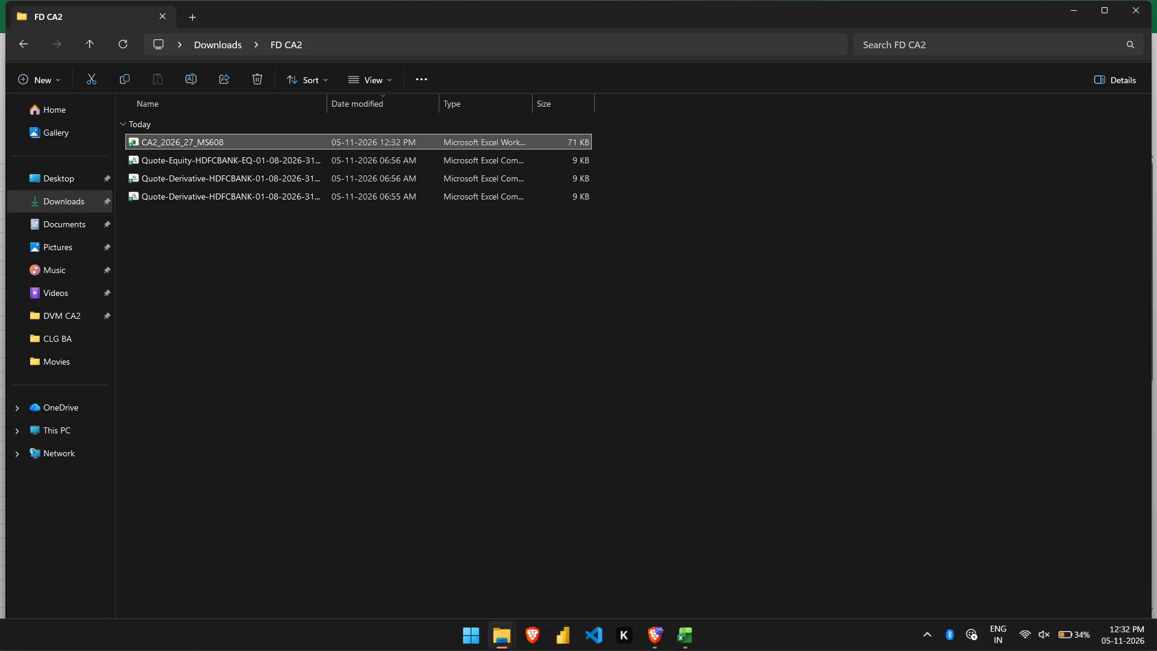
pyautogui.hotkey('ctrl', 'c')
# Switch to the web browser.
pyautogui.click(659, 646)
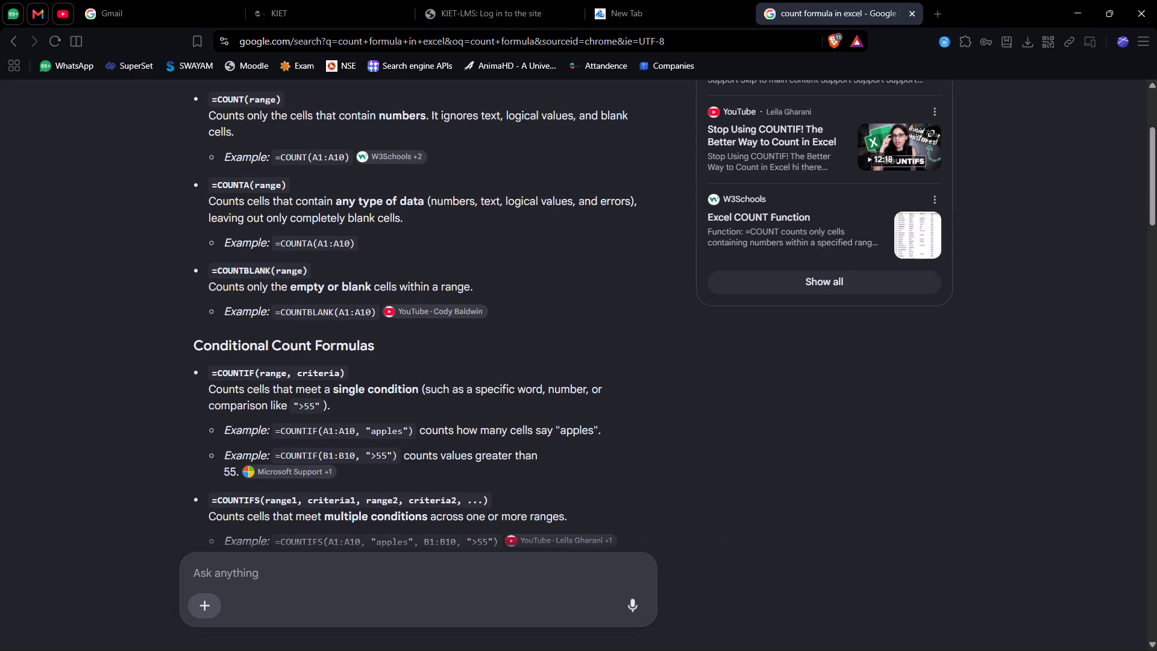
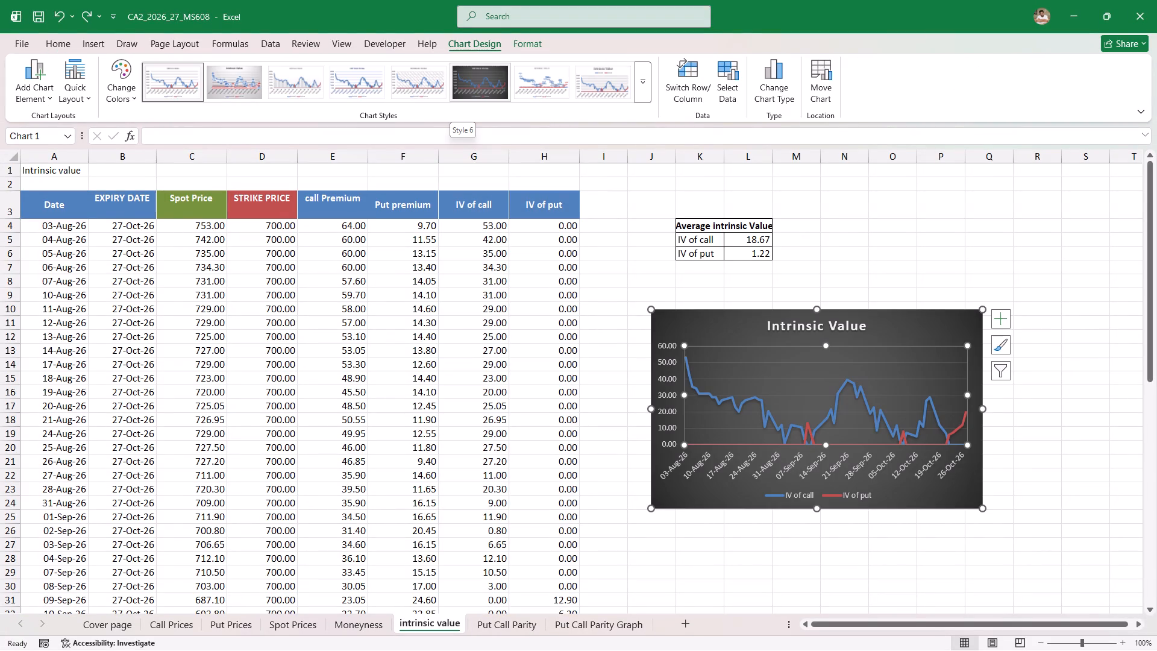
# Apply the dark chart style Style 6 to the Intrinsic Value line chart and deselect the chart.
pyautogui.click(489, 79)
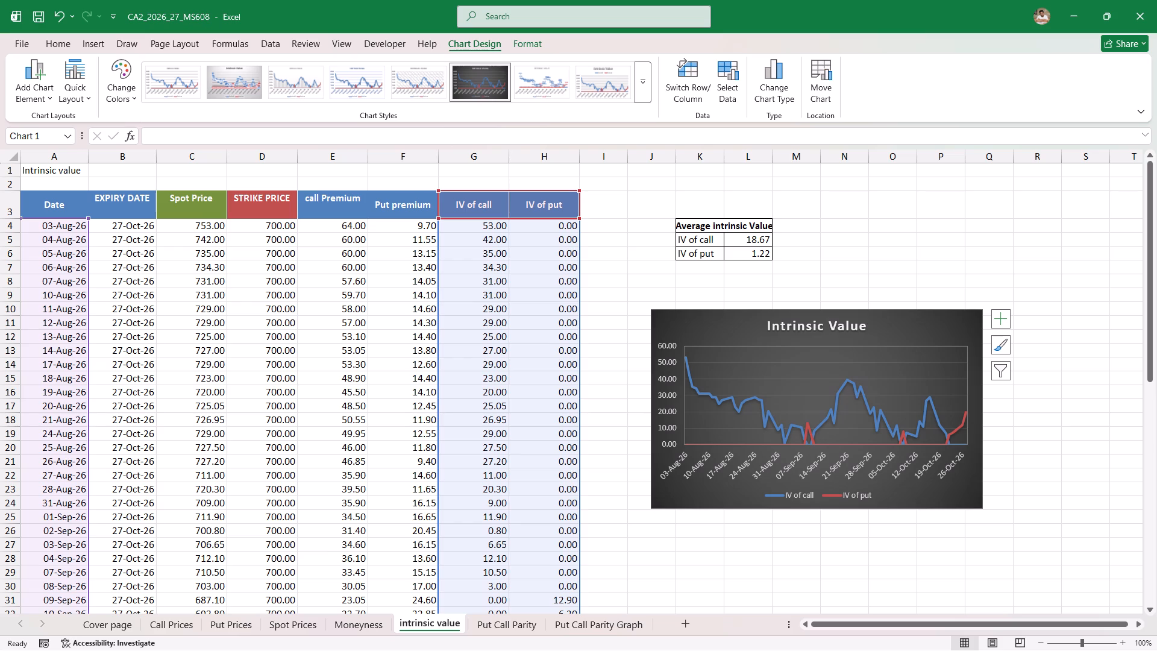
pyautogui.click(759, 287)
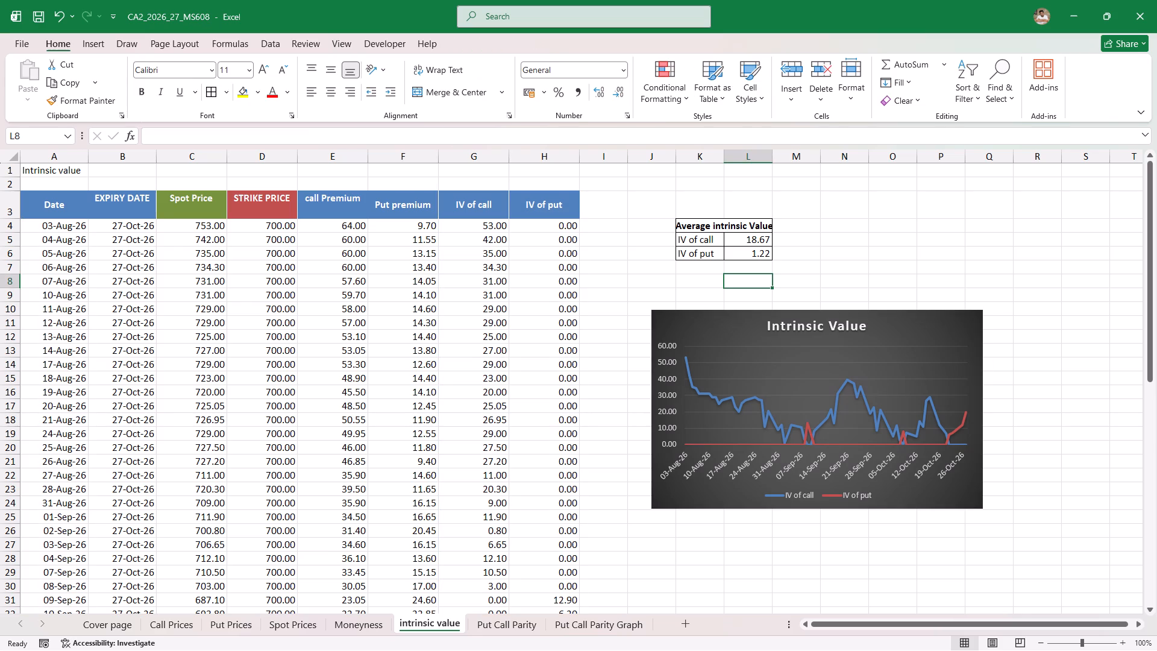
# Return to the Cover page sheet and save the workbook.
pyautogui.click(113, 625)
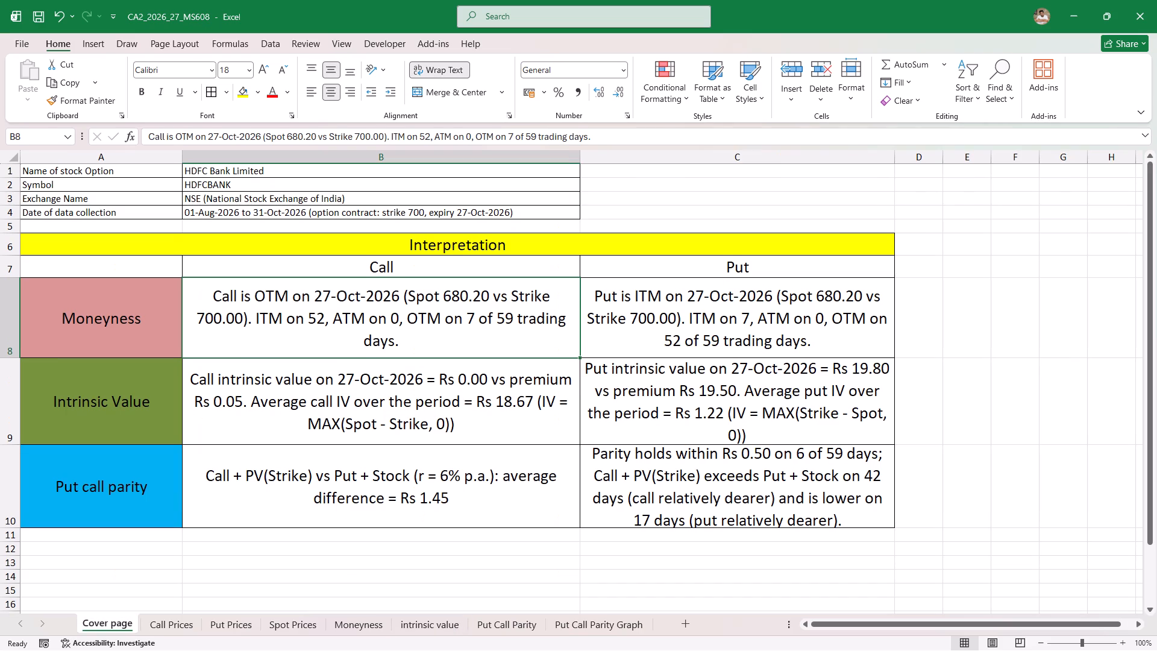
pyautogui.hotkey('ctrl', 's')
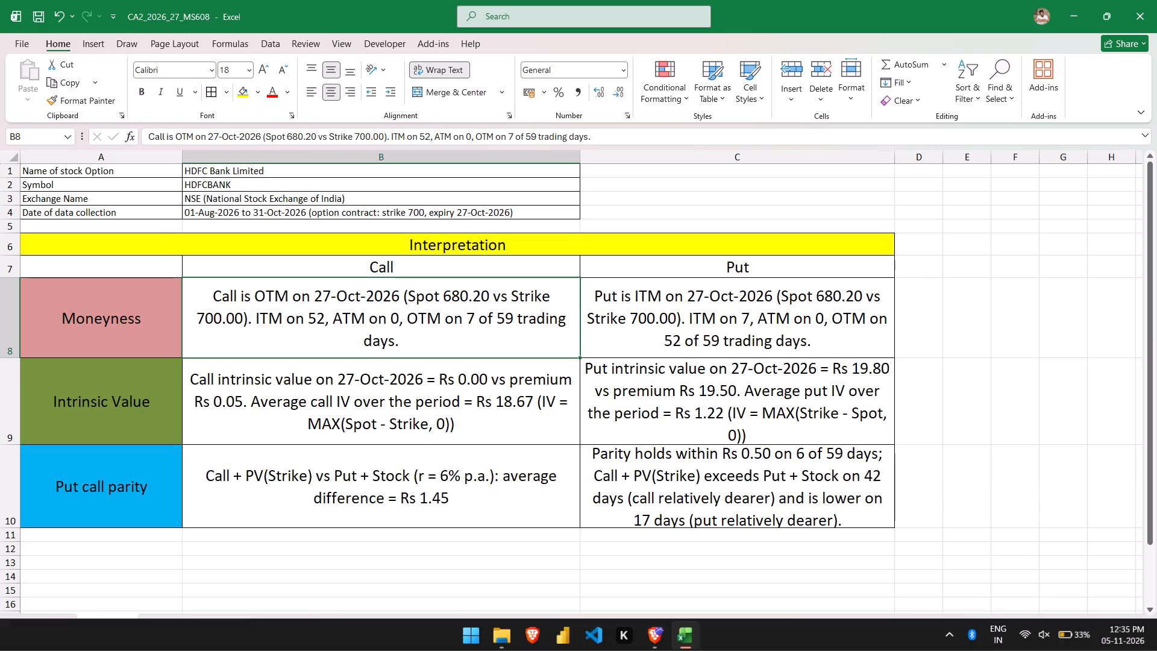
# Lower the display brightness to about one fifth in the system quick settings and return to the workbook.
pyautogui.click(1066, 635)
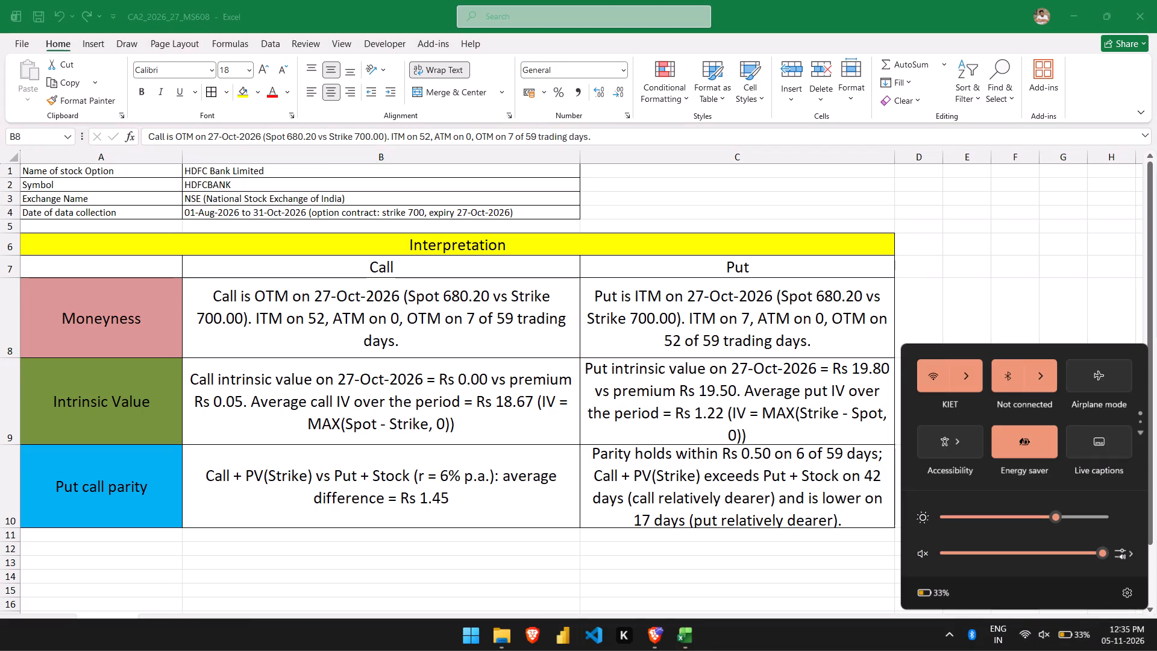
pyautogui.click(976, 515)
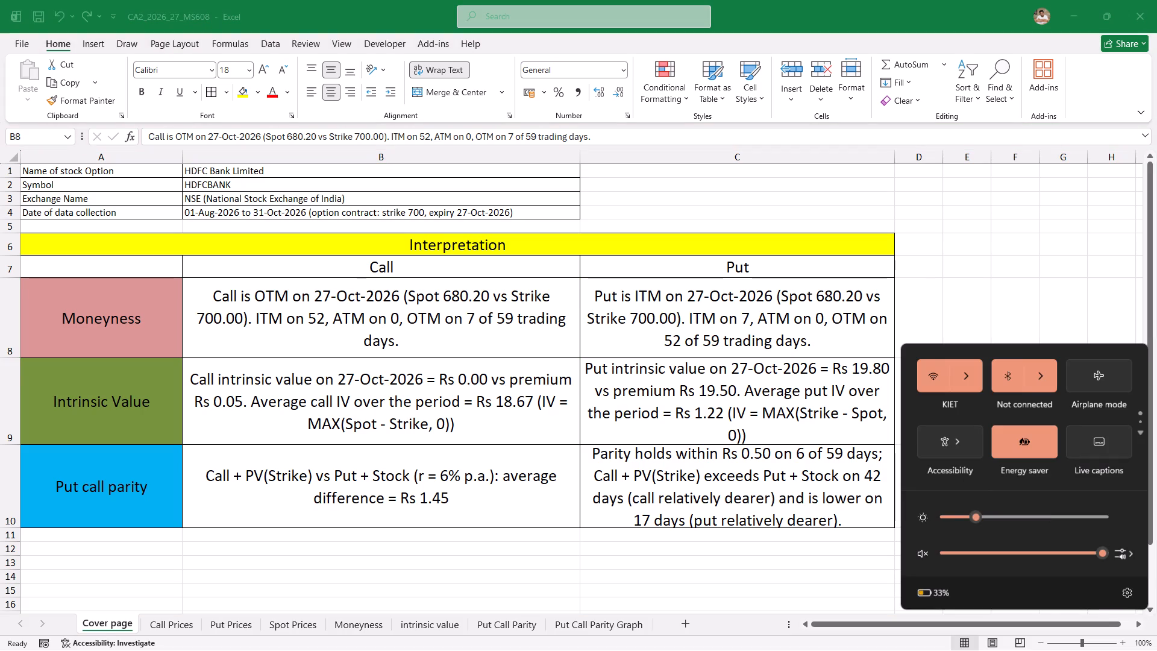
pyautogui.click(697, 360)
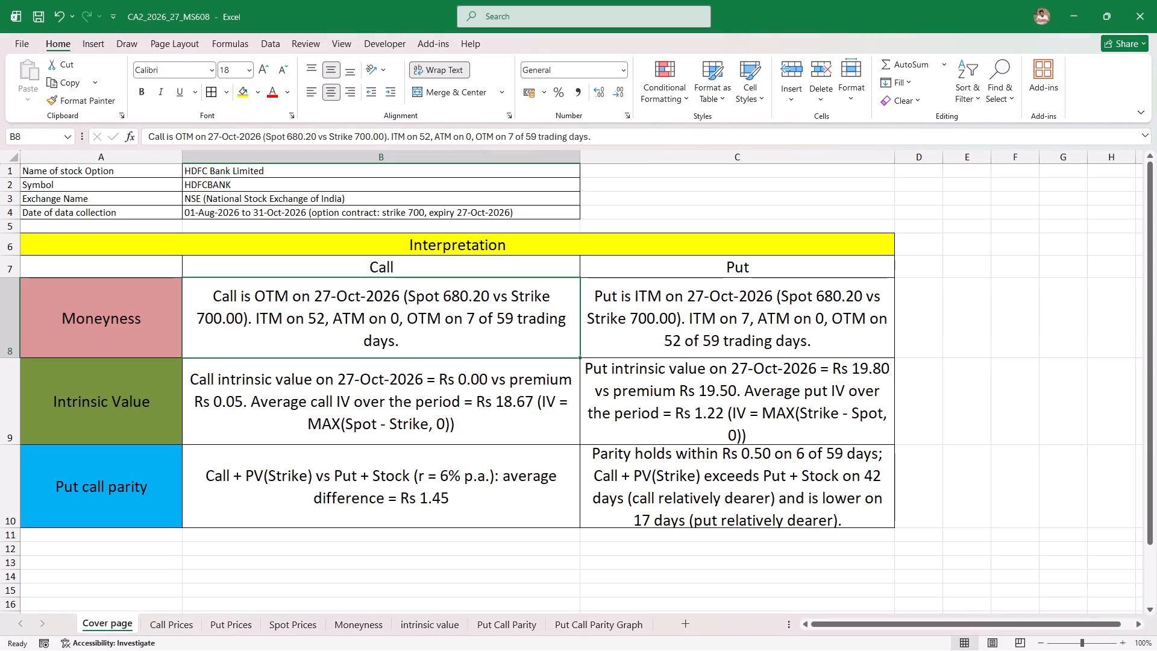
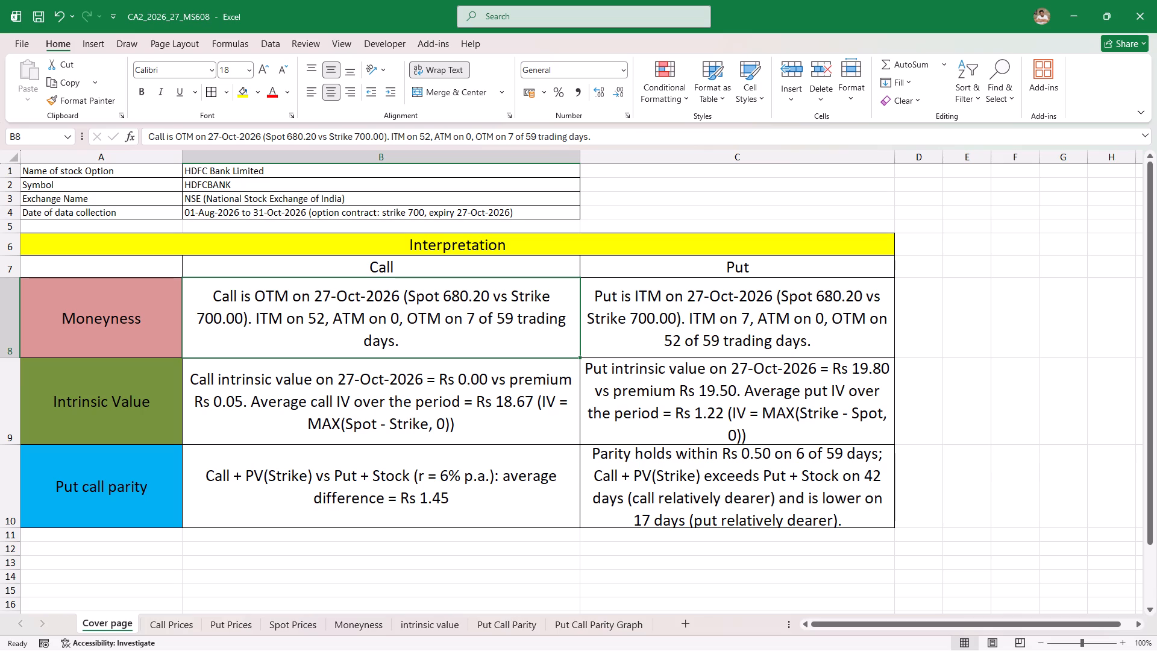
# Review the first-row formulas for call intrinsic value, call moneyness and Call + PV of Strike on their sheets, ending on the Cover page.
pyautogui.click(371, 618)
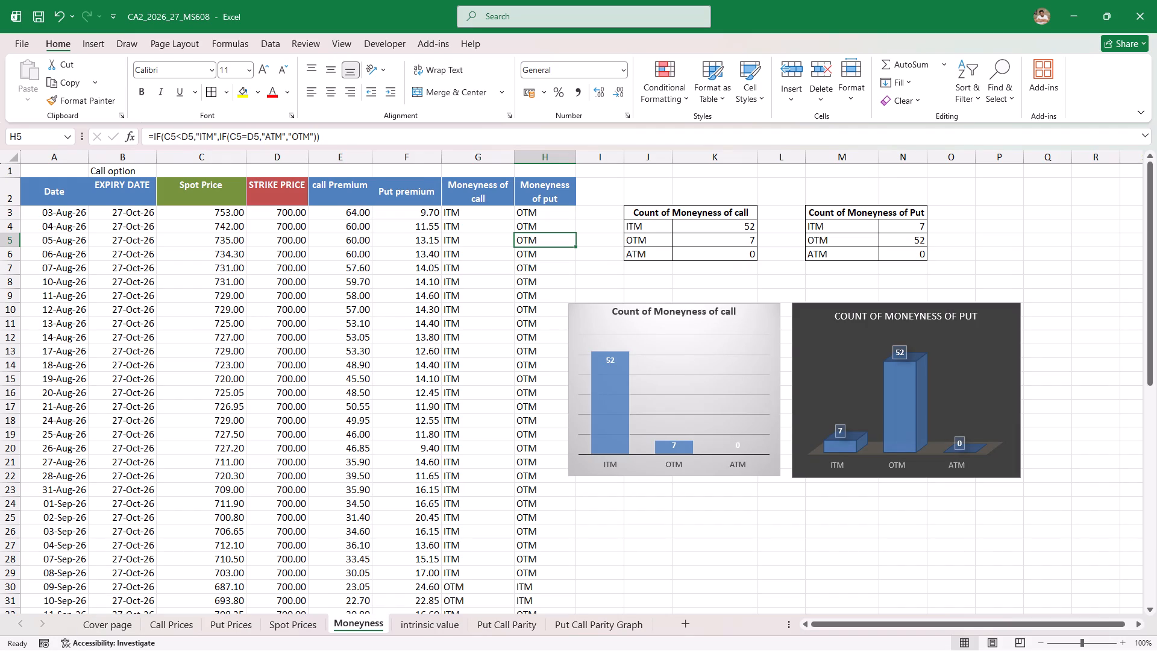
pyautogui.click(423, 625)
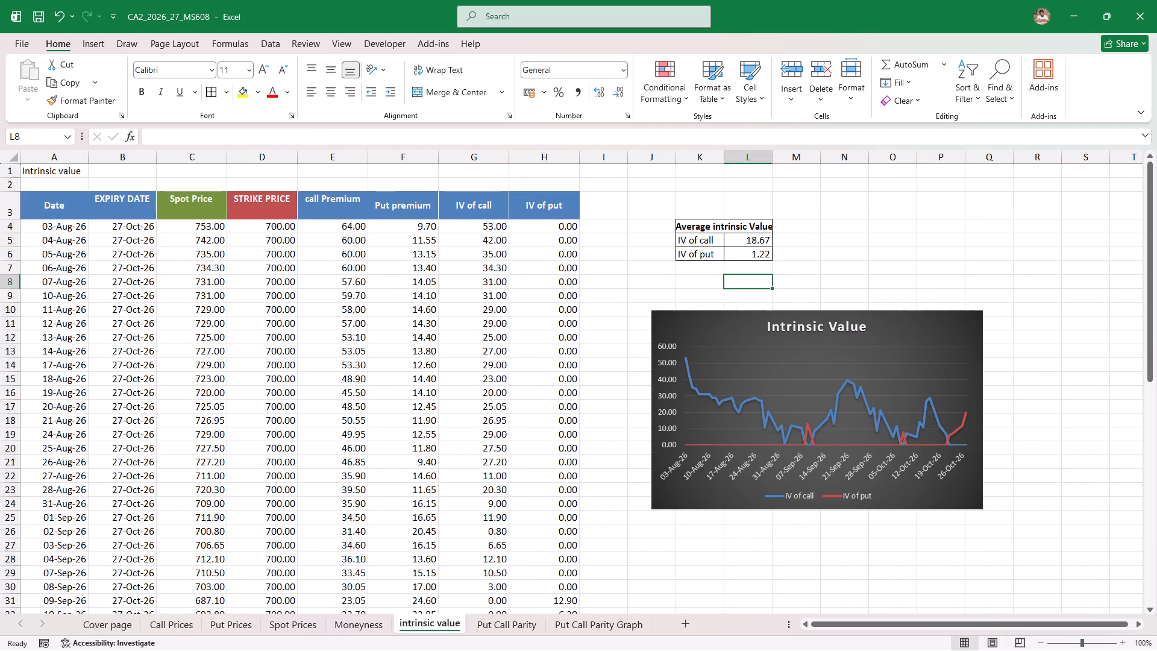
pyautogui.click(494, 225)
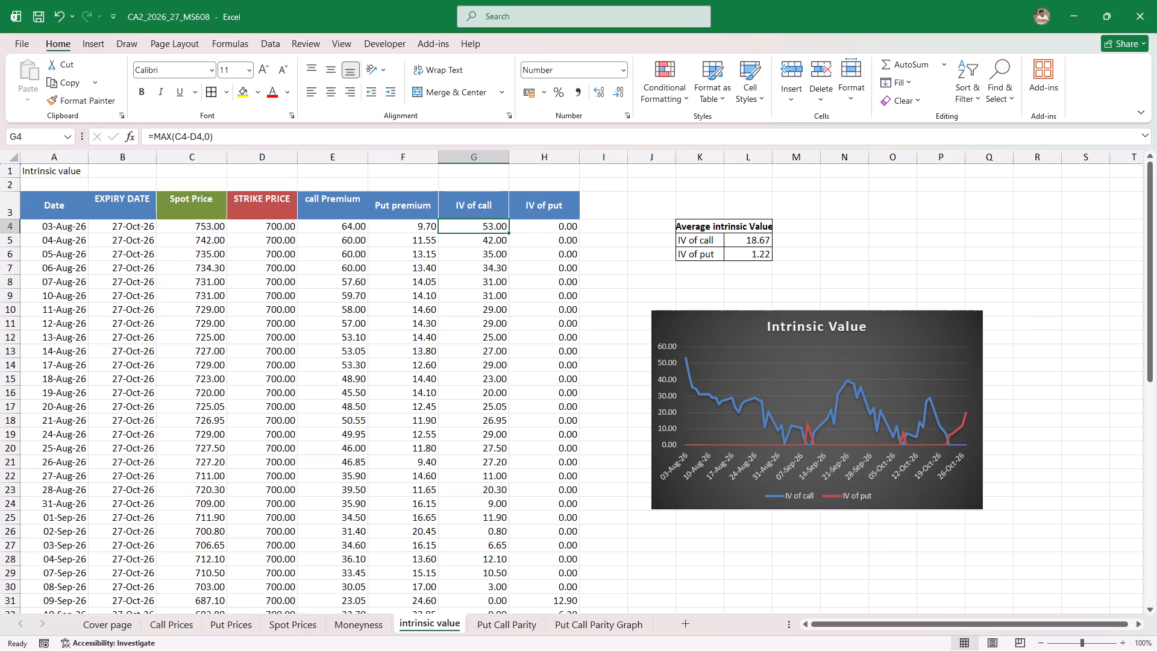
pyautogui.click(365, 629)
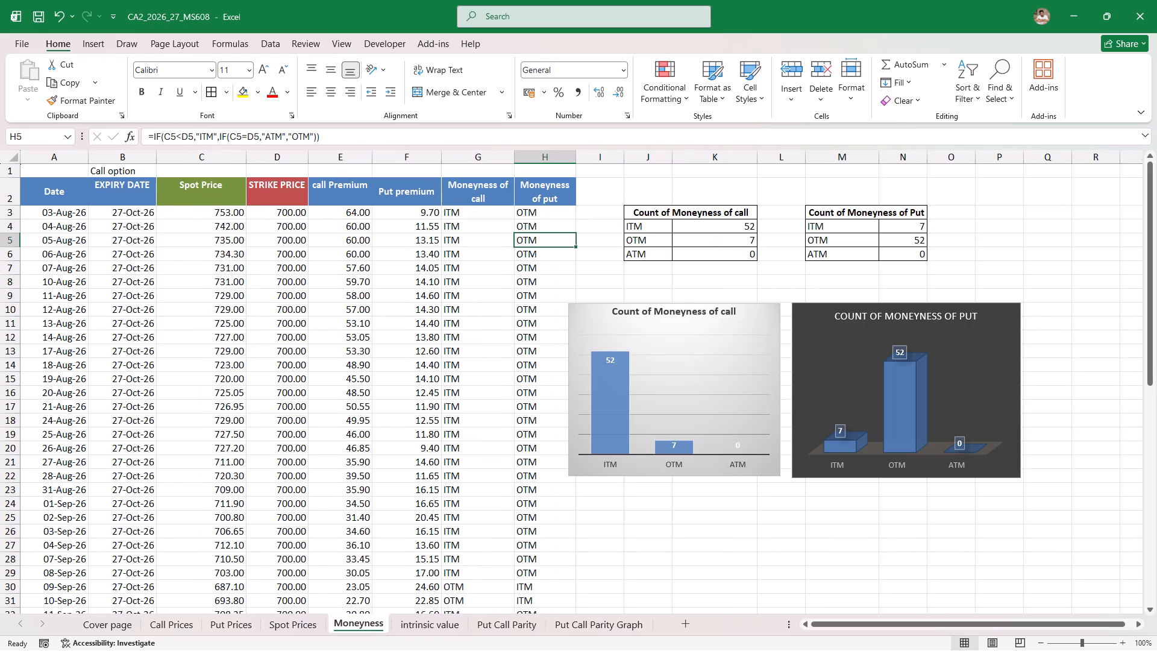
pyautogui.click(466, 213)
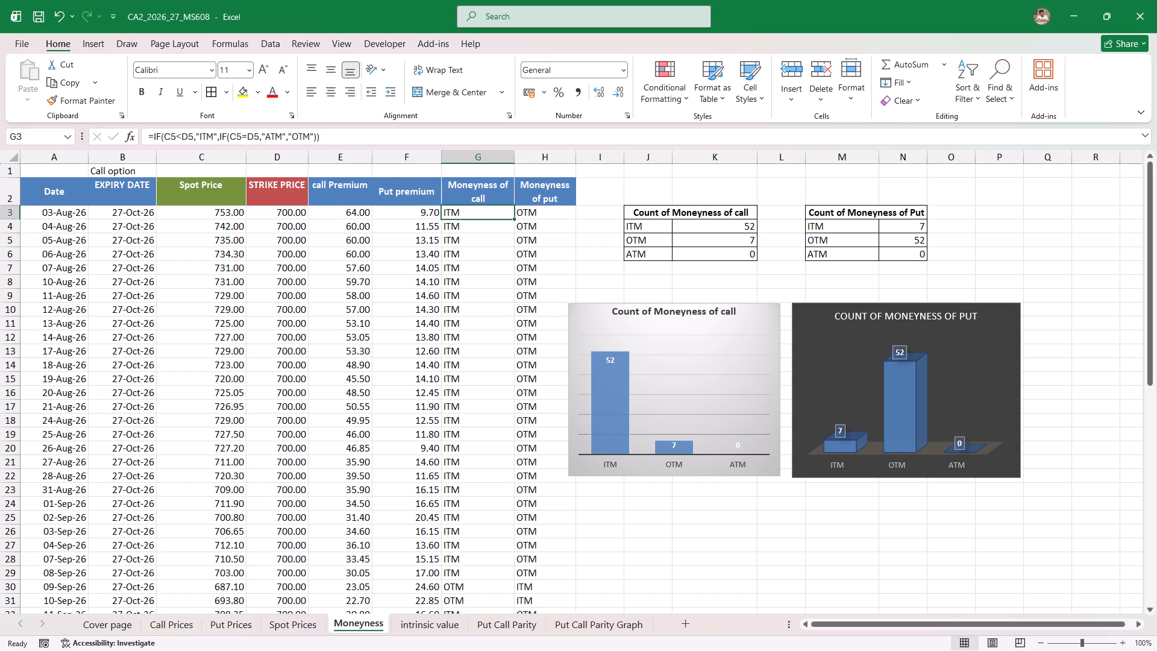
pyautogui.click(480, 624)
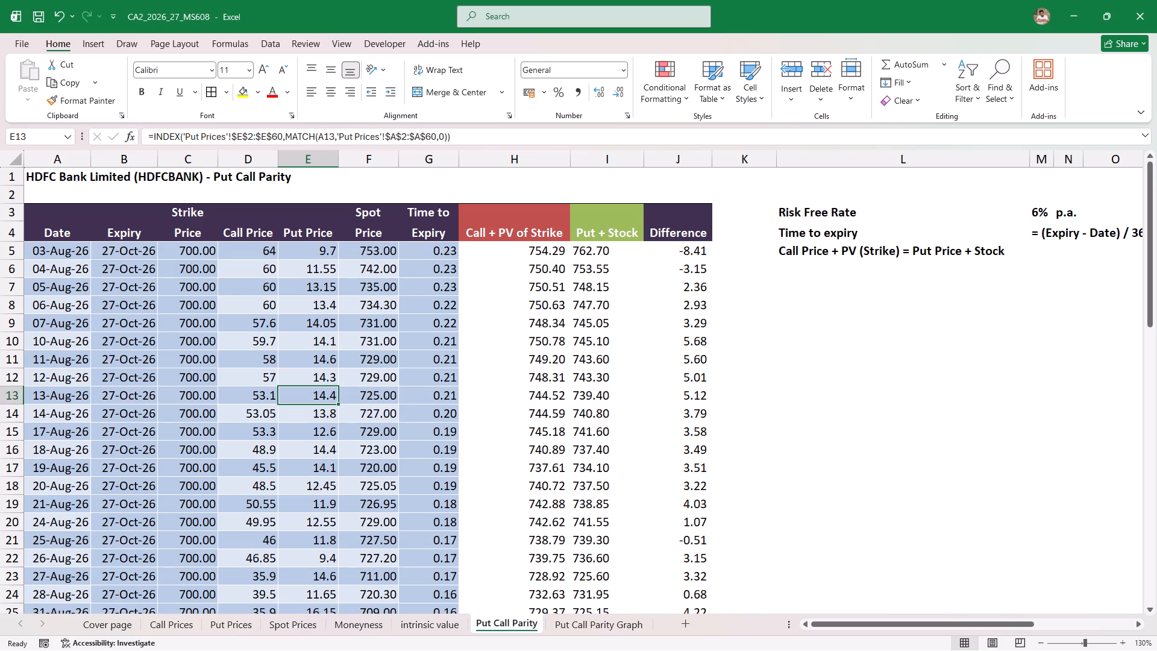
pyautogui.click(539, 249)
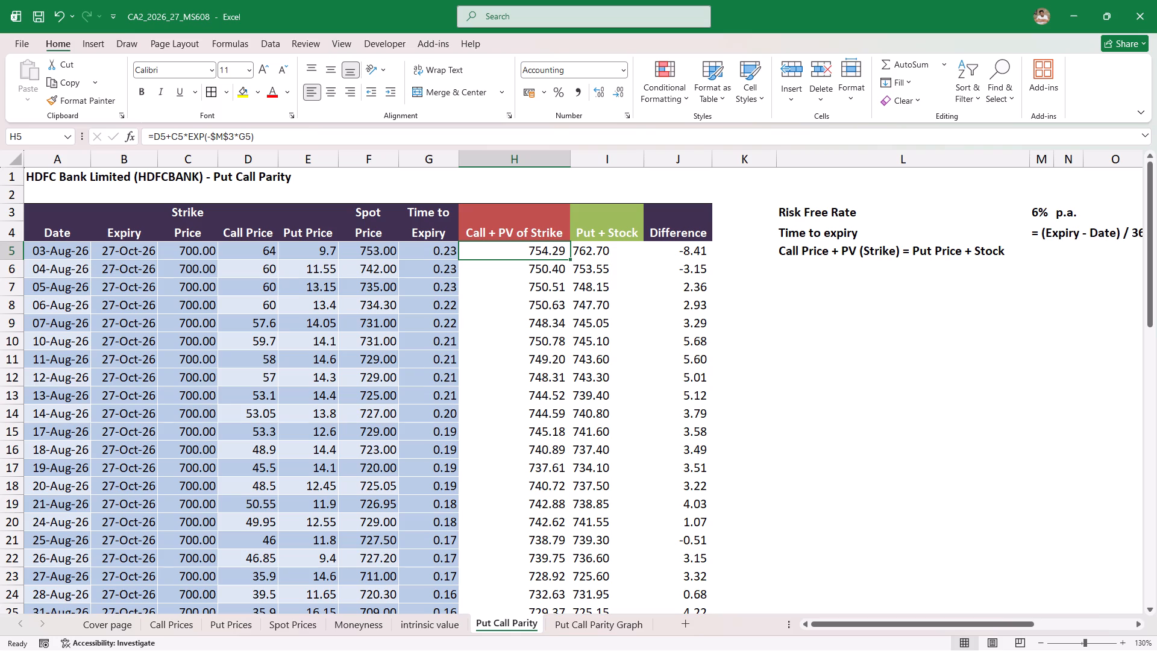
pyautogui.click(103, 635)
pyautogui.click(105, 628)
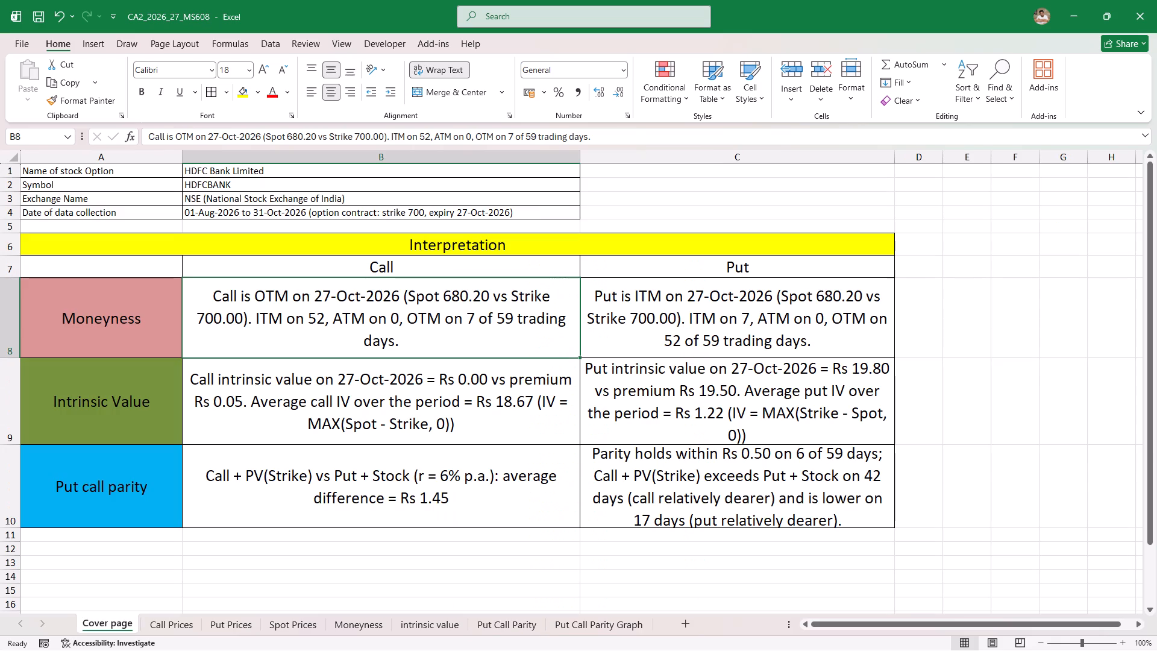
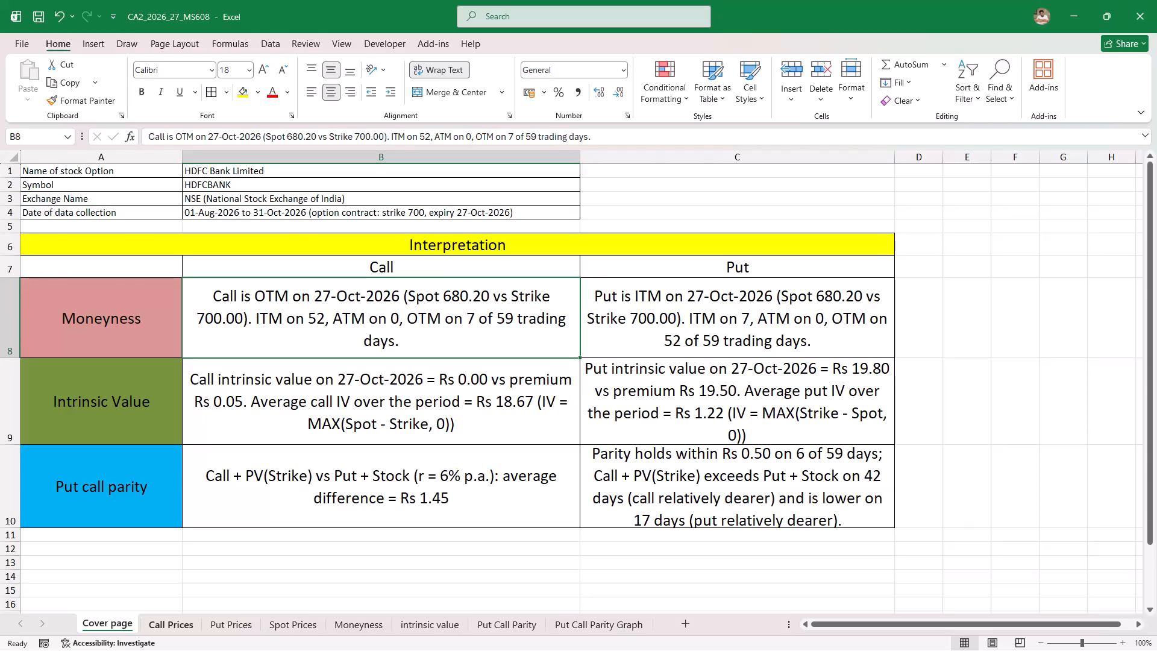
# Look through the Call Prices, Put Prices, Spot Prices and Put Call Parity sheets, ending on the Put Call Parity Graph.
pyautogui.click(179, 625)
pyautogui.click(237, 626)
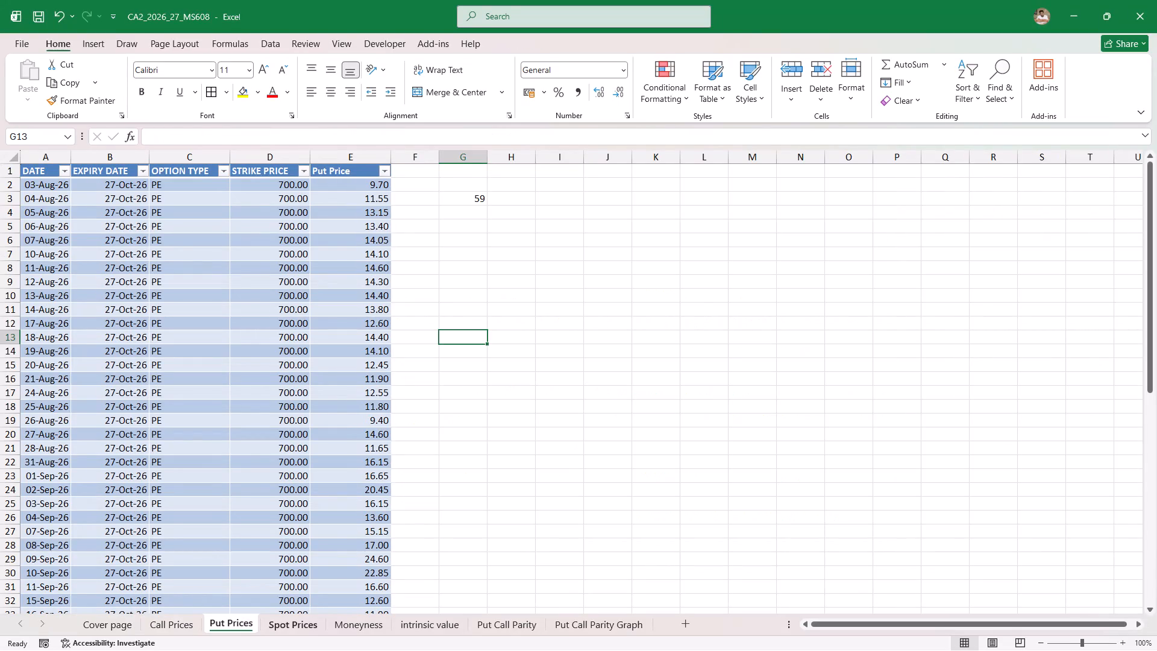
pyautogui.click(295, 631)
pyautogui.click(515, 630)
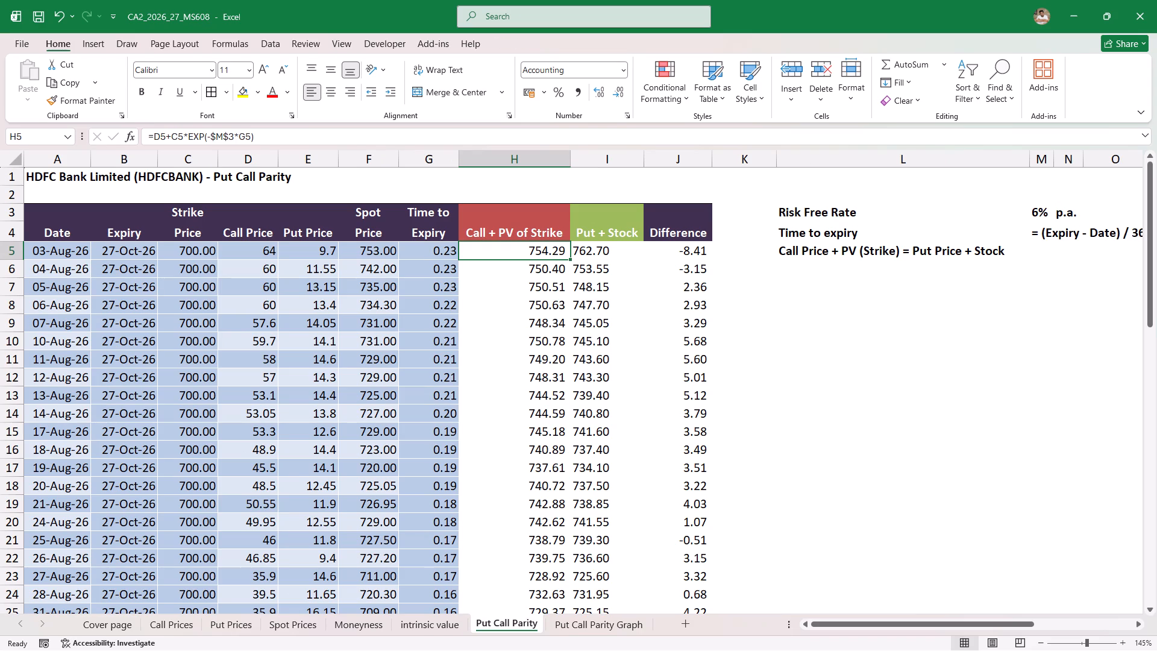
pyautogui.click(573, 623)
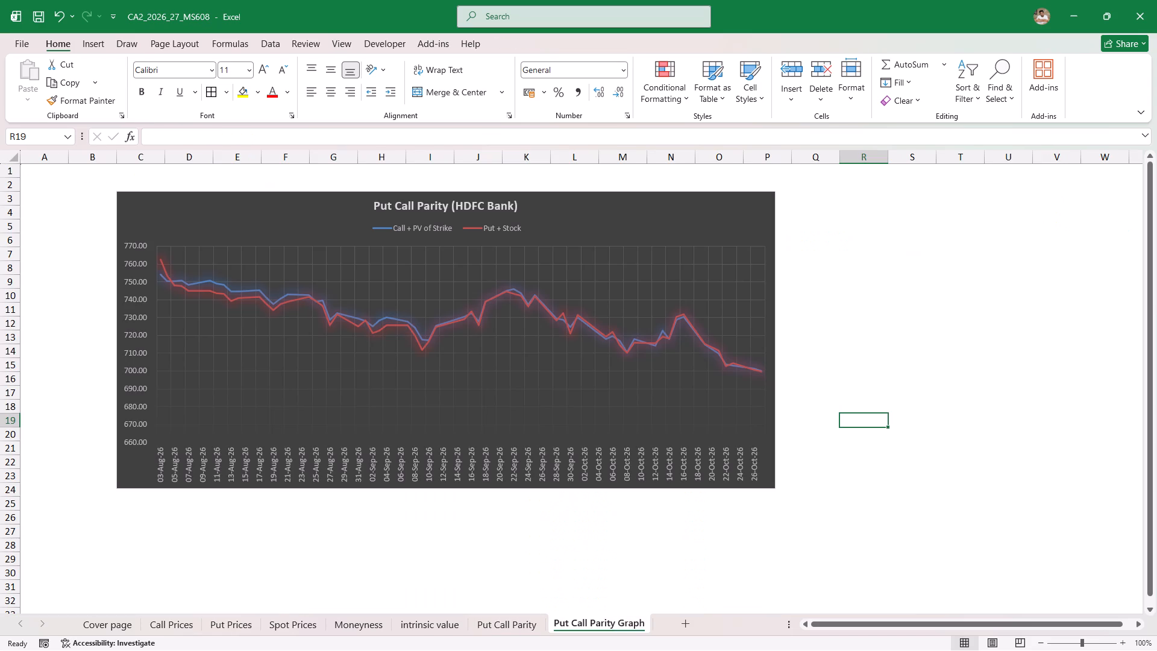